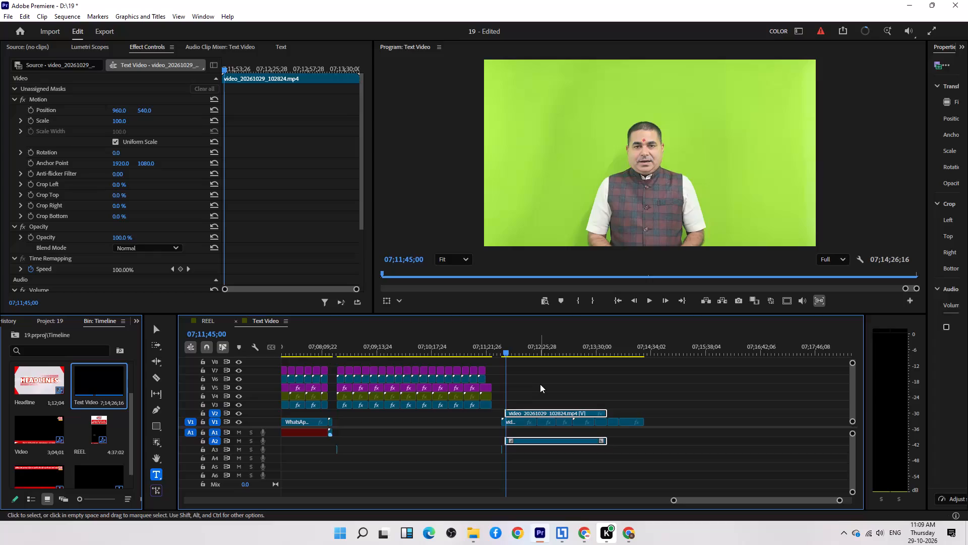
Split the presenter clip video_20261029_102824.mp4 on V2 at 07;11;44;26 and delete the piece before the cut.
{"action": "key", "text": "space"}
{"action": "key", "text": "space"}
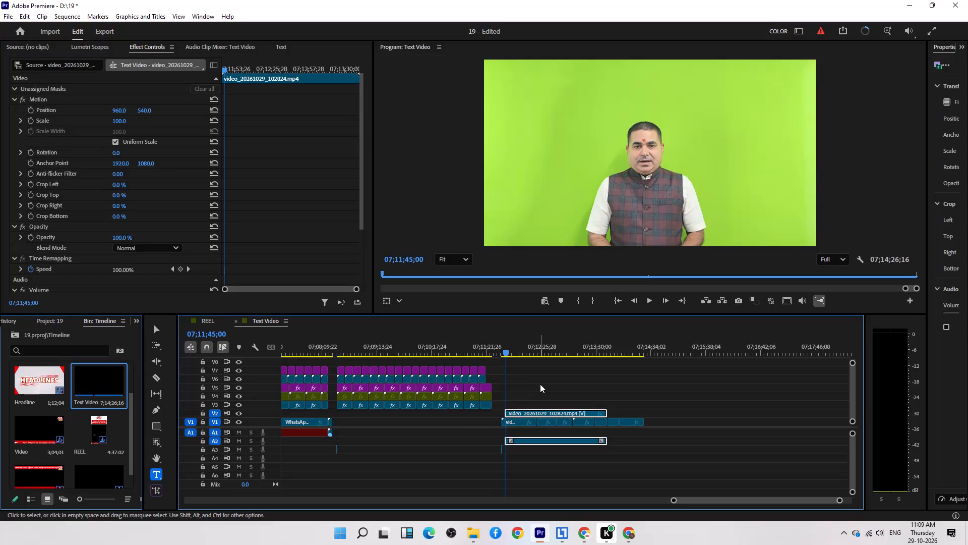
{"action": "key", "text": "space"}
{"action": "left_click", "coordinate": [556, 378]}
{"action": "key", "text": "space"}
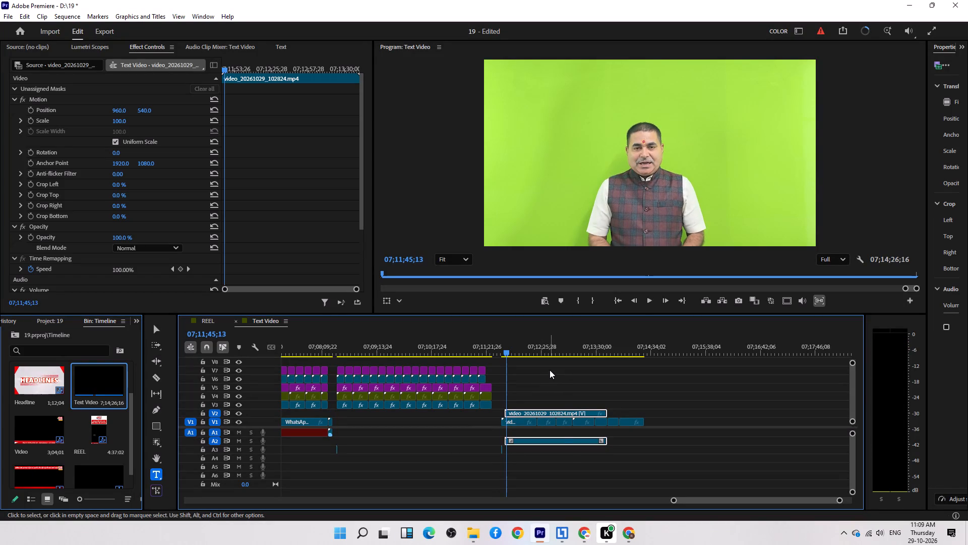
{"action": "key", "text": "equal"}
{"action": "type", "text": "==="}
{"action": "key", "text": "equal"}
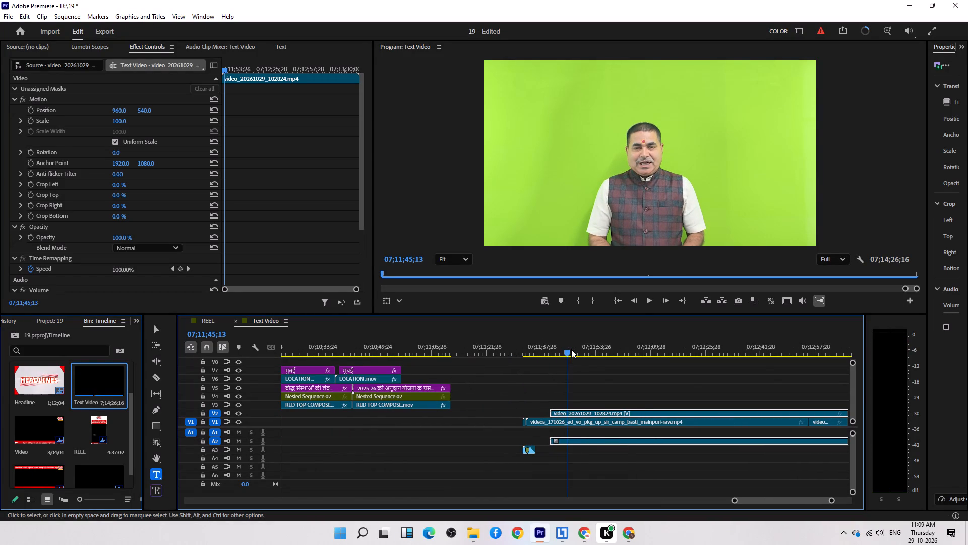
{"action": "left_click_drag", "start_coordinate": [571, 349], "coordinate": [567, 349]}
{"action": "left_click_drag", "start_coordinate": [566, 347], "coordinate": [553, 354]}
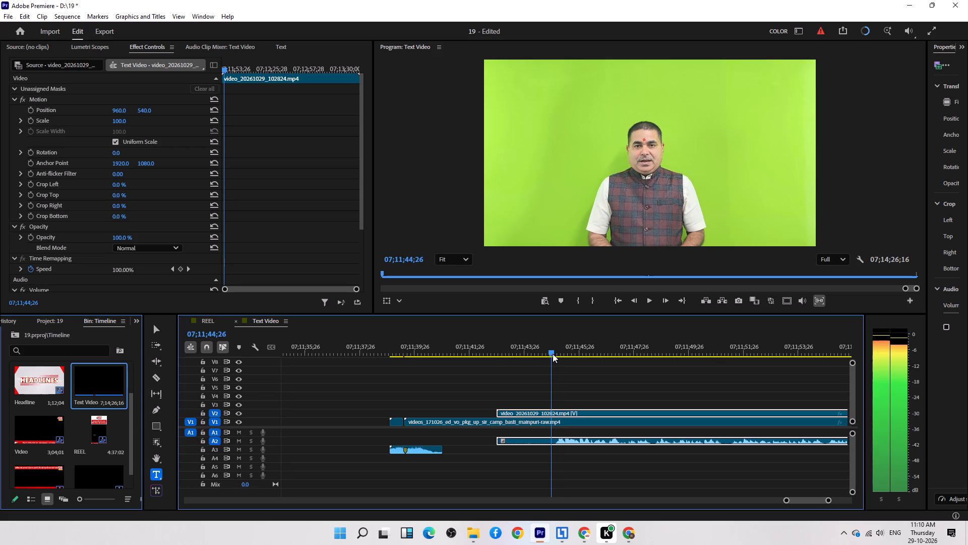
{"action": "left_click_drag", "start_coordinate": [553, 354], "coordinate": [551, 355]}
{"action": "key", "text": "z"}
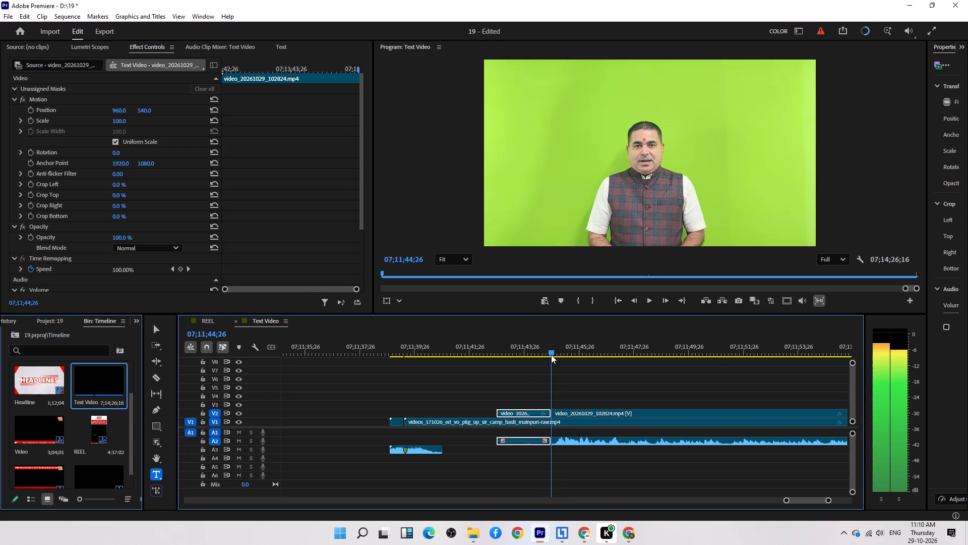
{"action": "left_click_drag", "start_coordinate": [551, 355], "coordinate": [533, 355]}
{"action": "key", "text": "Delete"}
Move the remaining presenter clip earlier so it starts at 07;11;39;14, aligned with the start of the V1 background footage.
{"action": "left_click_drag", "start_coordinate": [587, 417], "coordinate": [438, 410]}
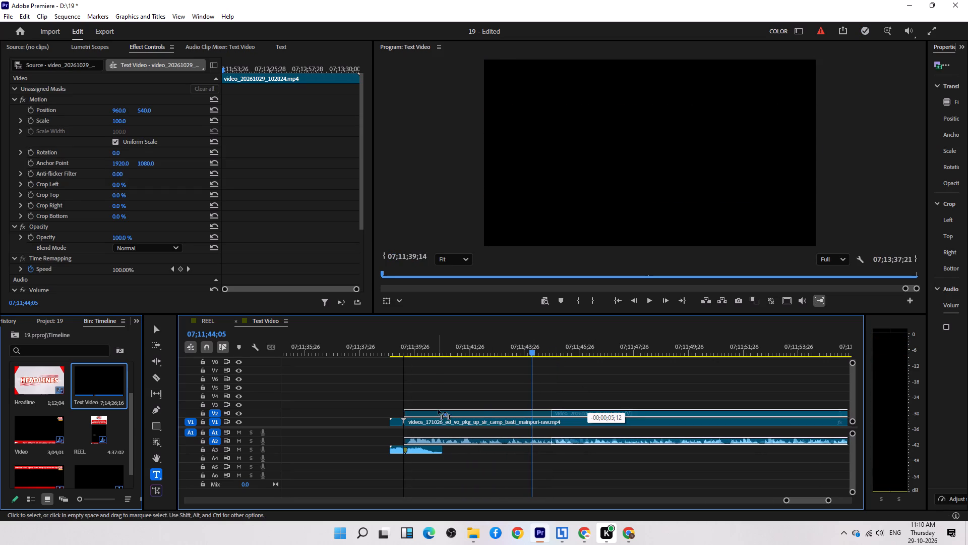
{"action": "left_click_drag", "start_coordinate": [438, 410], "coordinate": [438, 409]}
{"action": "left_click", "coordinate": [397, 425]}
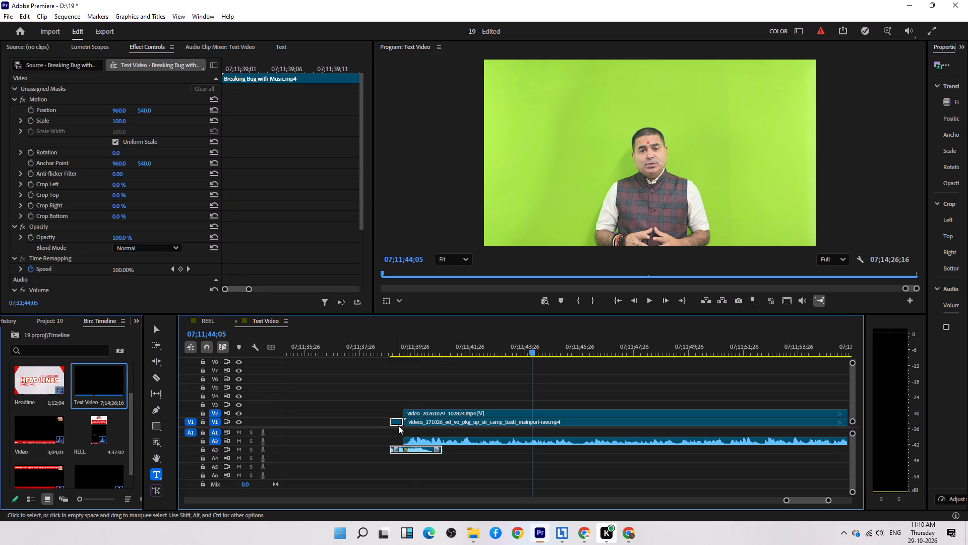
{"action": "left_click", "coordinate": [493, 462]}
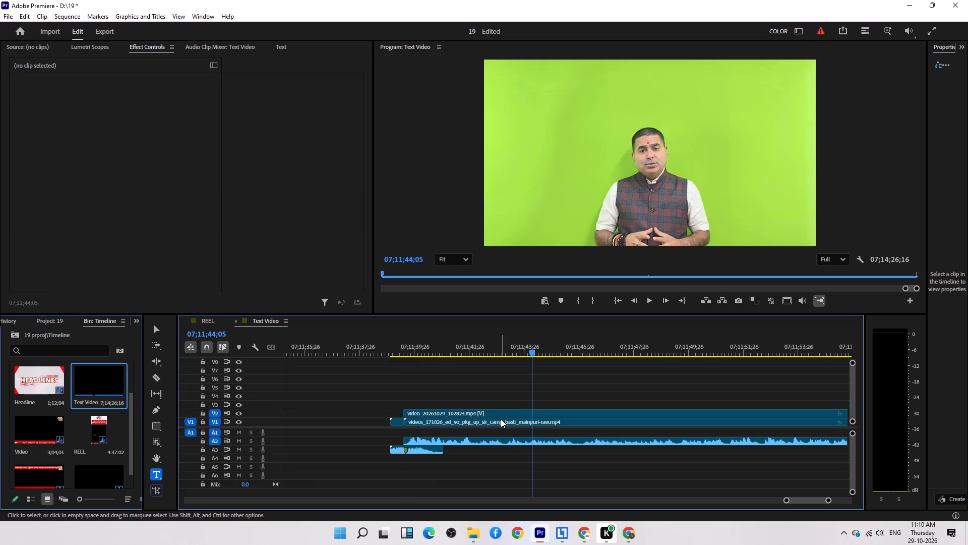
Apply Ultra Key to the presenter clip and sample the green backdrop as its key color at 07;11;44;00.
{"action": "left_click_drag", "start_coordinate": [482, 352], "coordinate": [509, 371]}
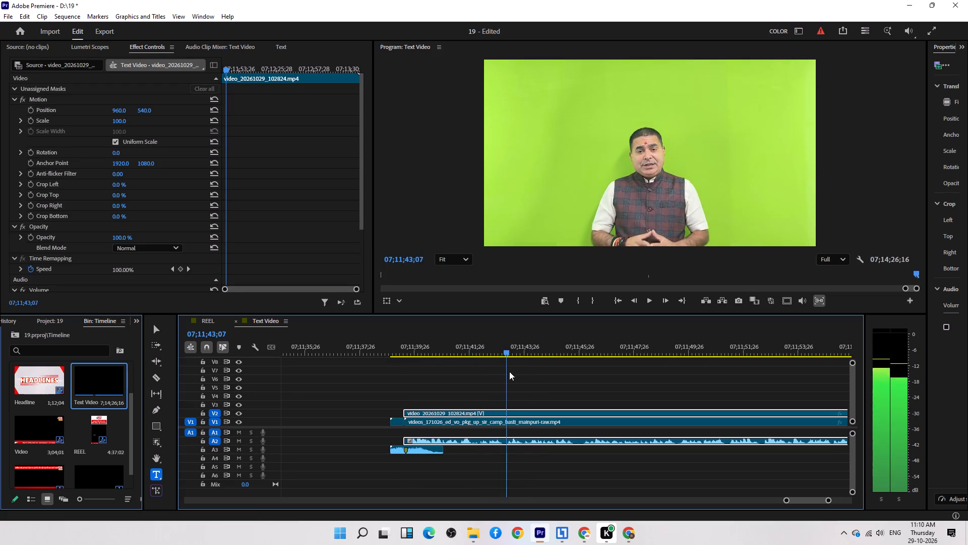
{"action": "left_click_drag", "start_coordinate": [509, 371], "coordinate": [529, 379]}
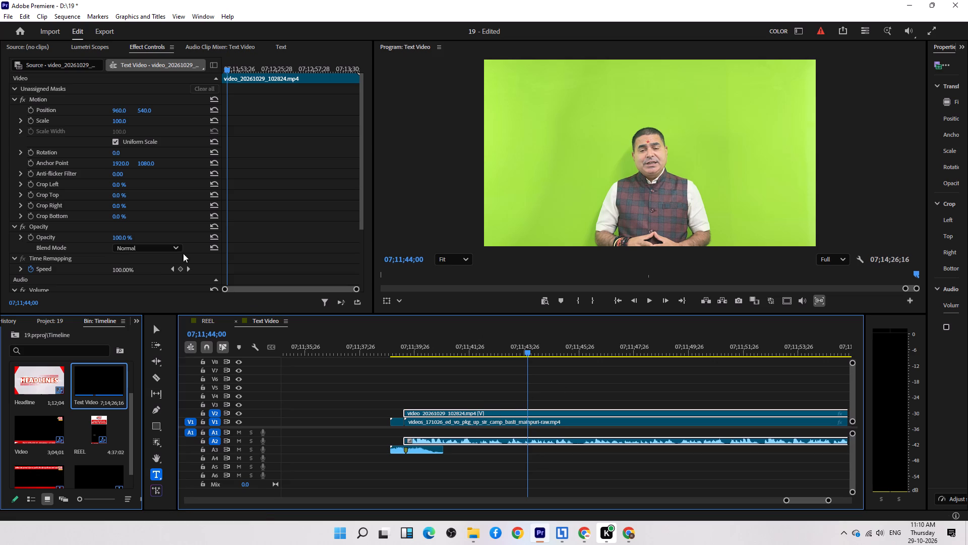
{"action": "scroll", "coordinate": [67, 325], "scroll_direction": "up", "scroll_amount": 5}
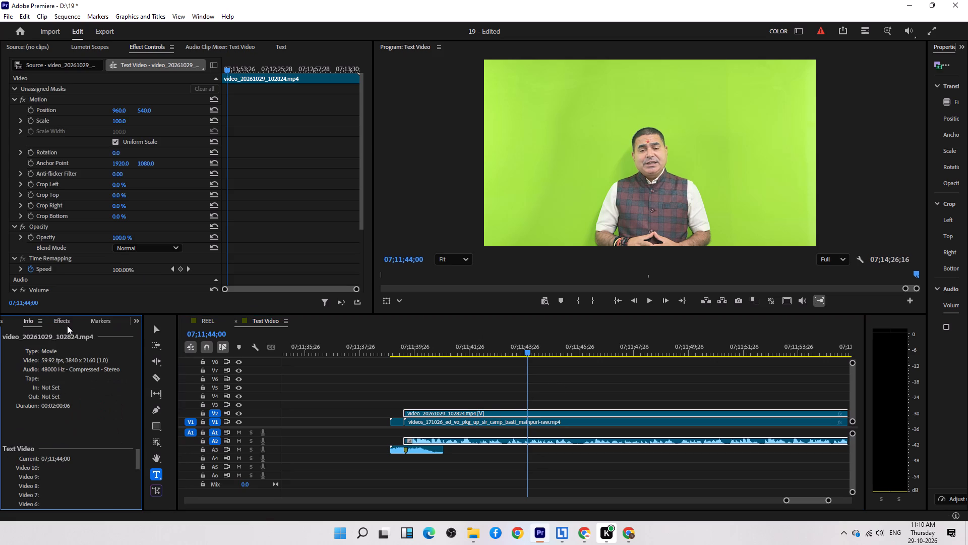
{"action": "scroll", "coordinate": [67, 325], "scroll_direction": "down", "scroll_amount": 1}
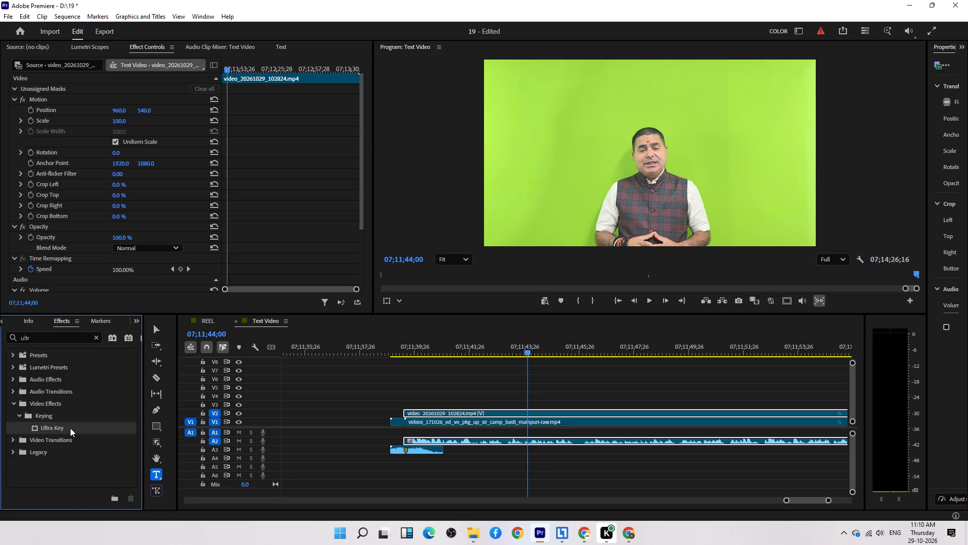
{"action": "left_click_drag", "start_coordinate": [70, 428], "coordinate": [474, 411]}
{"action": "scroll", "coordinate": [175, 281], "scroll_direction": "down", "scroll_amount": 2}
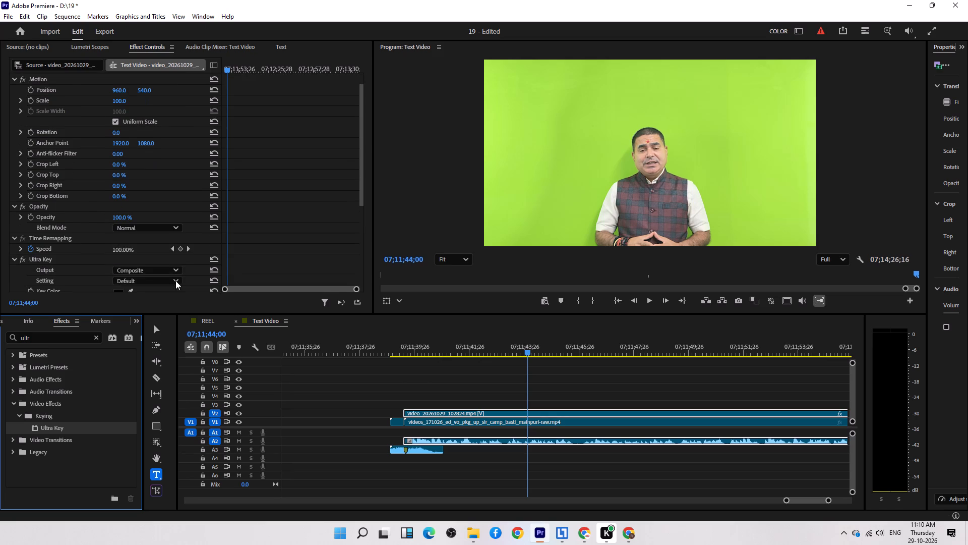
{"action": "scroll", "coordinate": [175, 281], "scroll_direction": "down", "scroll_amount": 3}
{"action": "left_click", "coordinate": [141, 257]}
{"action": "left_click", "coordinate": [129, 260]}
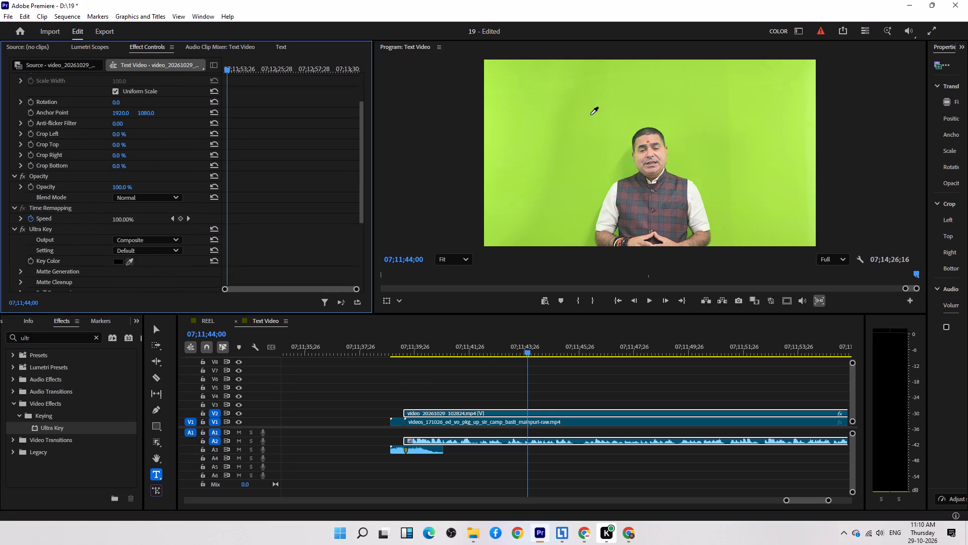
{"action": "left_click", "coordinate": [590, 115]}
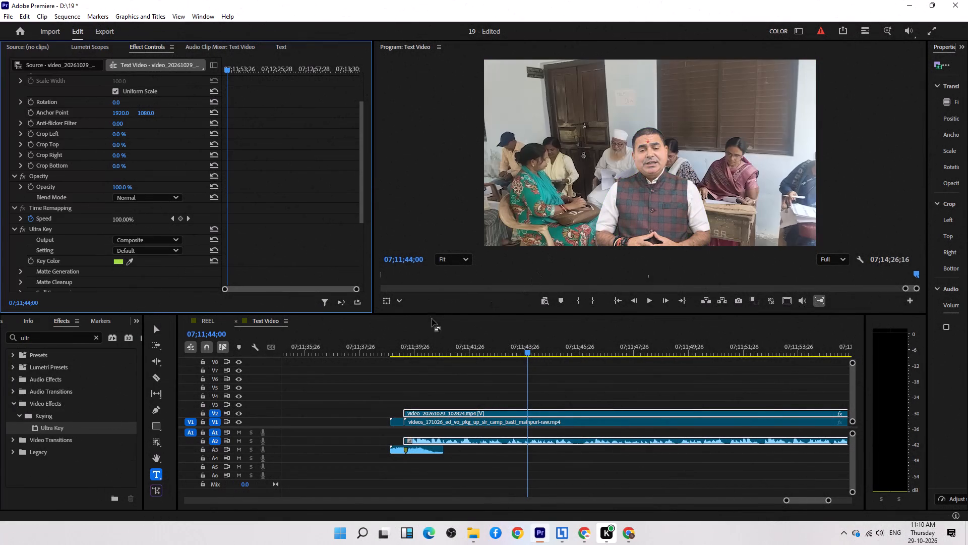
Set the presenter clip's scale to 118 and its vertical position to 446.
{"action": "left_click", "coordinate": [559, 395]}
{"action": "scroll", "coordinate": [558, 395], "scroll_direction": "down", "scroll_amount": 10}
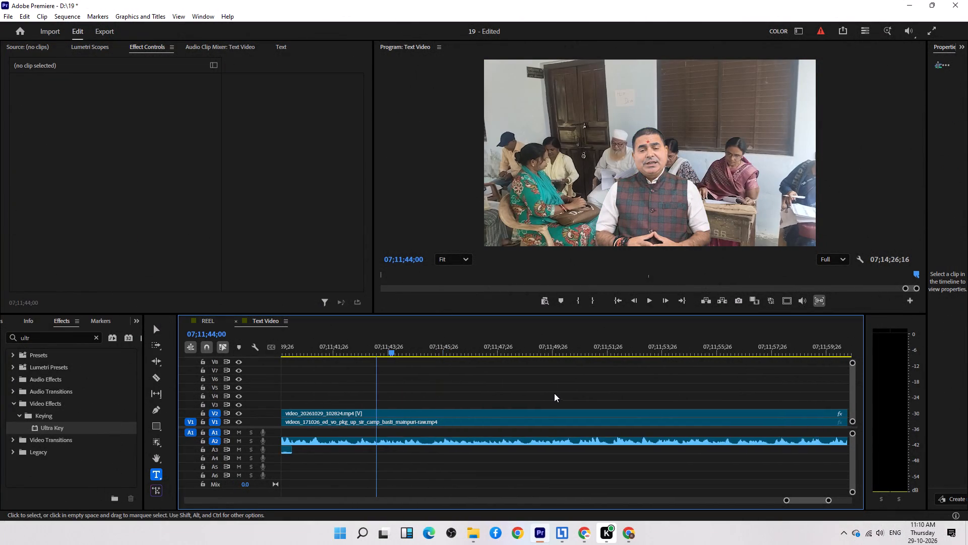
{"action": "scroll", "coordinate": [513, 410], "scroll_direction": "down", "scroll_amount": 4}
{"action": "scroll", "coordinate": [499, 407], "scroll_direction": "up", "scroll_amount": 7}
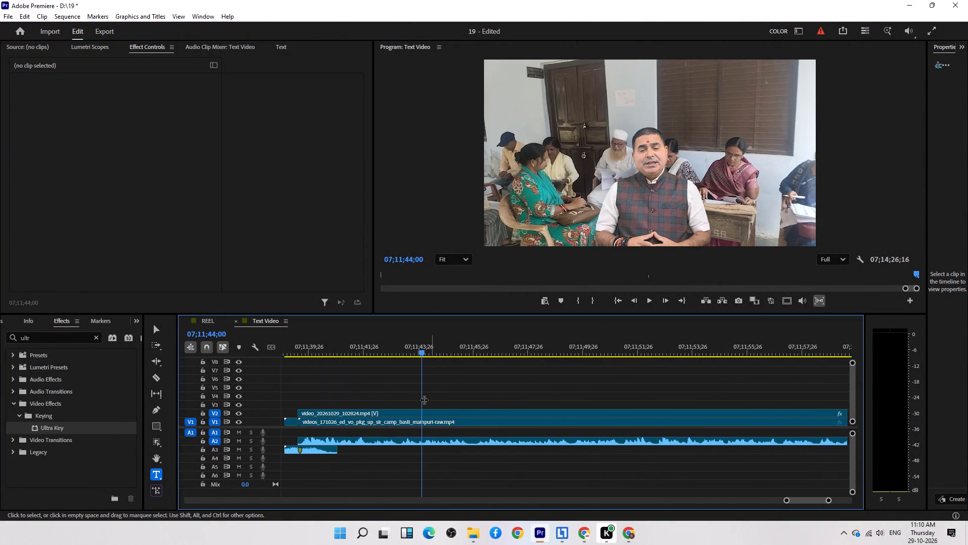
{"action": "left_click", "coordinate": [392, 412]}
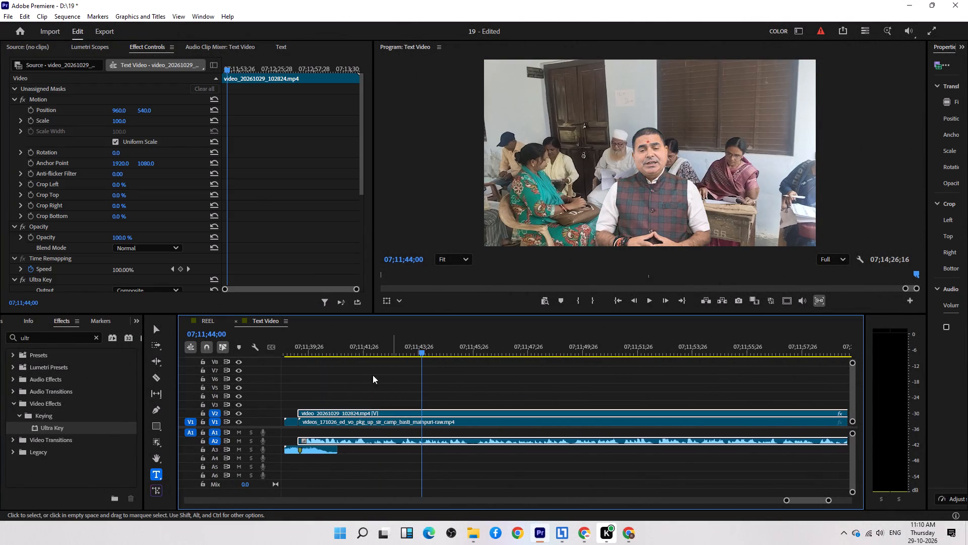
{"action": "left_click_drag", "start_coordinate": [124, 121], "coordinate": [141, 121]}
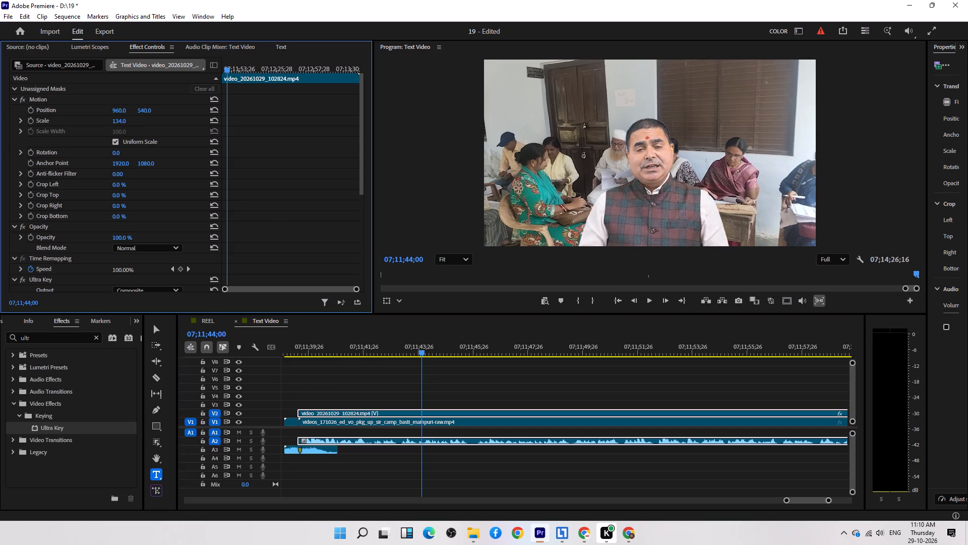
{"action": "left_click_drag", "start_coordinate": [141, 121], "coordinate": [133, 124]}
{"action": "left_click_drag", "start_coordinate": [152, 109], "coordinate": [143, 110]}
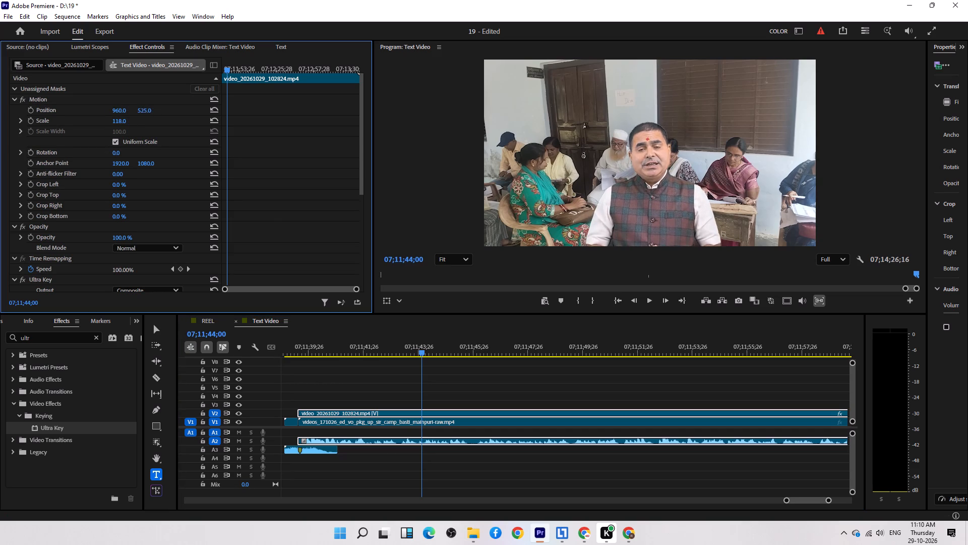
{"action": "left_click_drag", "start_coordinate": [143, 110], "coordinate": [103, 132]}
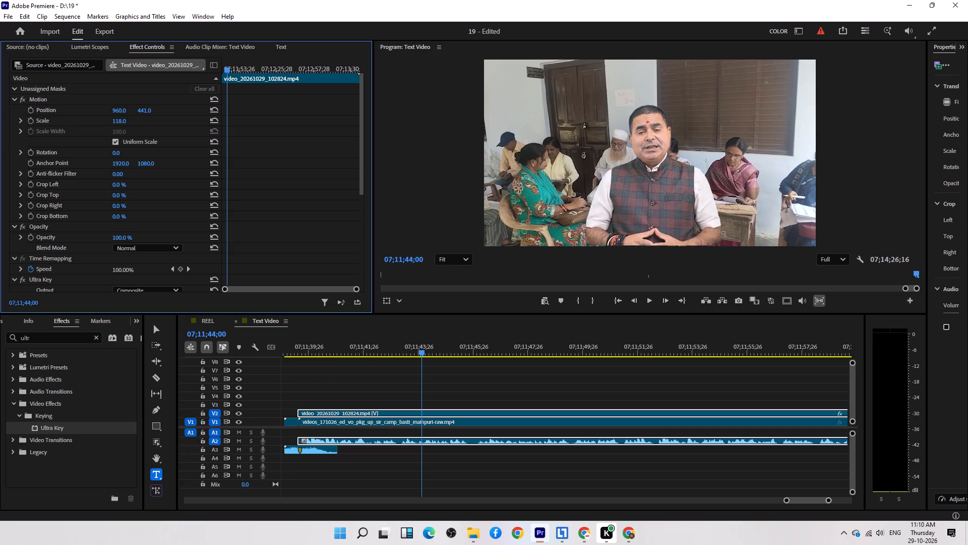
{"action": "left_click_drag", "start_coordinate": [103, 132], "coordinate": [105, 130]}
{"action": "left_click", "coordinate": [537, 378]}
Place the playhead at 07;11;40;22 and move the keyed presenter clip from V2 up to V3.
{"action": "scroll", "coordinate": [528, 375], "scroll_direction": "up", "scroll_amount": 5}
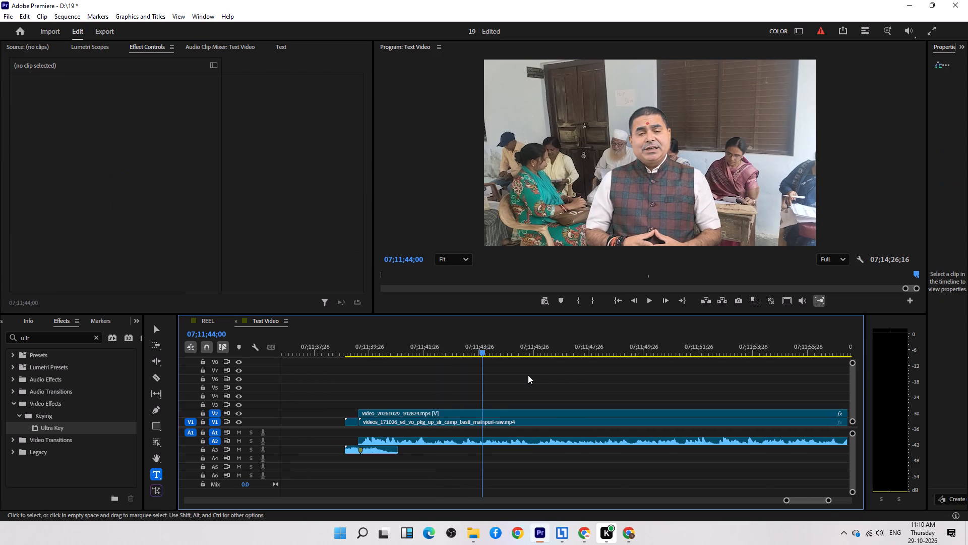
{"action": "left_click_drag", "start_coordinate": [479, 343], "coordinate": [428, 352]}
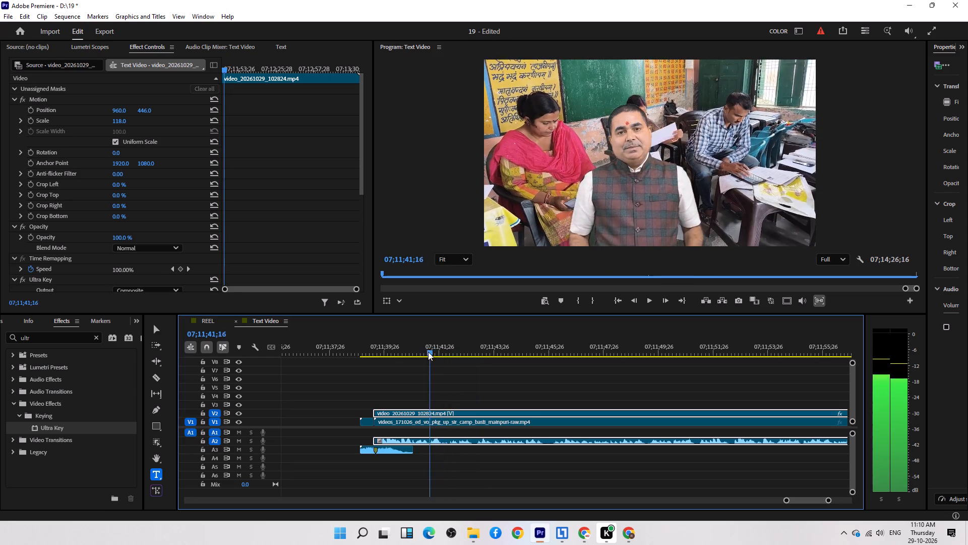
{"action": "left_click_drag", "start_coordinate": [428, 352], "coordinate": [409, 361]}
{"action": "scroll", "coordinate": [500, 400], "scroll_direction": "down", "scroll_amount": 5}
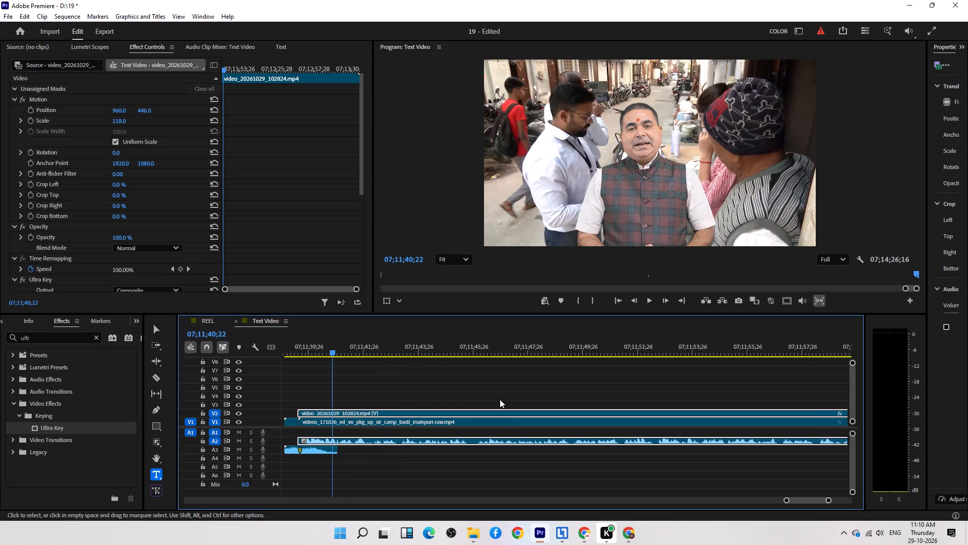
{"action": "scroll", "coordinate": [500, 399], "scroll_direction": "up", "scroll_amount": 8}
{"action": "scroll", "coordinate": [500, 399], "scroll_direction": "down", "scroll_amount": 9}
{"action": "key", "text": "minus"}
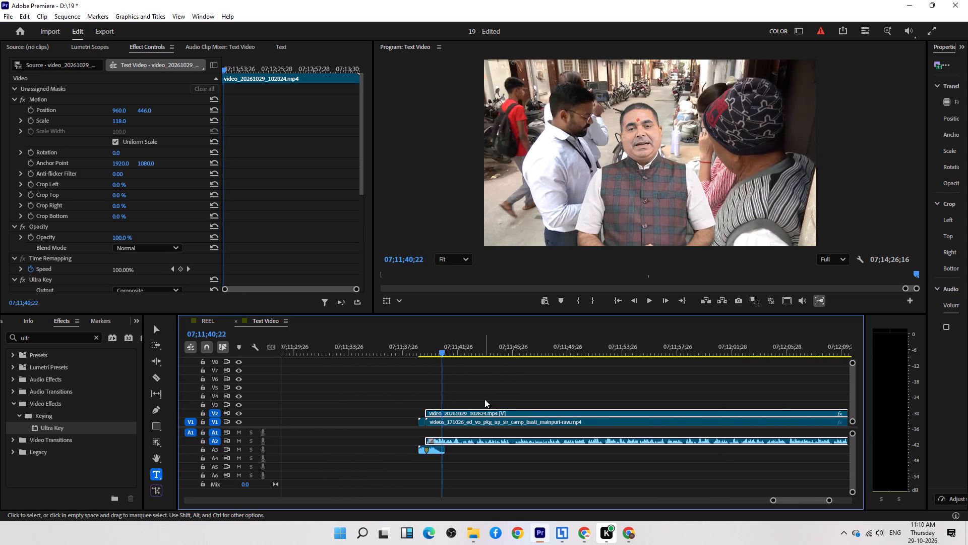
{"action": "type", "text": "---"}
{"action": "scroll", "coordinate": [485, 399], "scroll_direction": "down", "scroll_amount": 11}
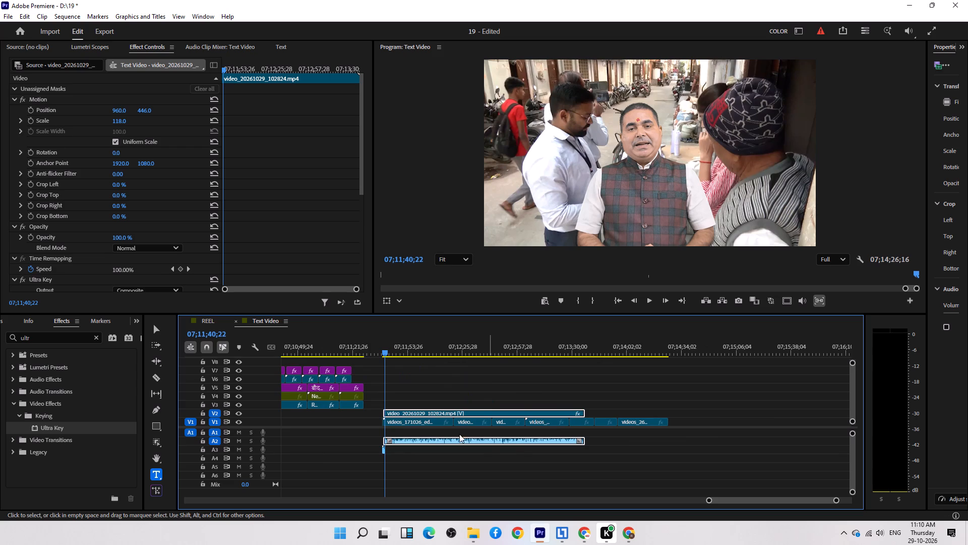
{"action": "left_click", "coordinate": [410, 424]}
{"action": "left_click", "coordinate": [425, 377]}
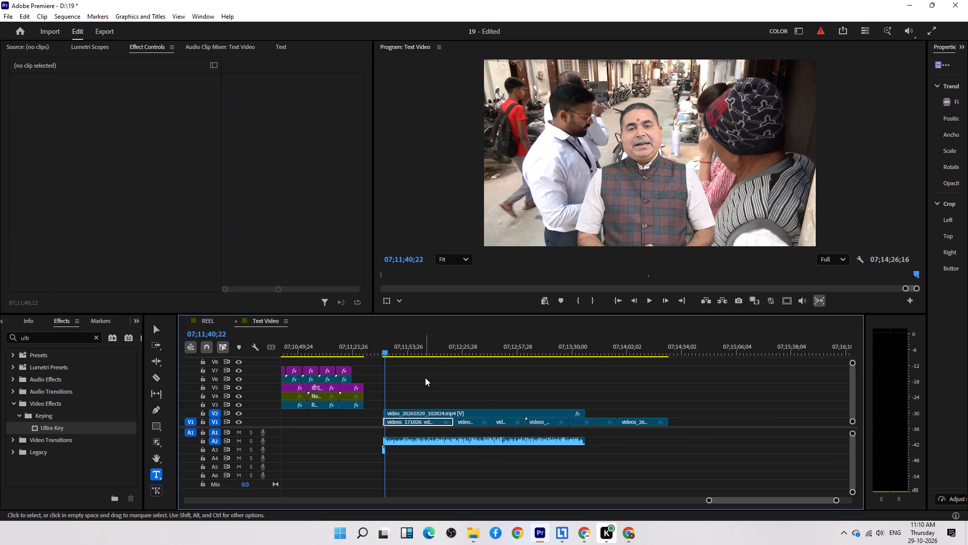
{"action": "left_click_drag", "start_coordinate": [442, 412], "coordinate": [440, 406]}
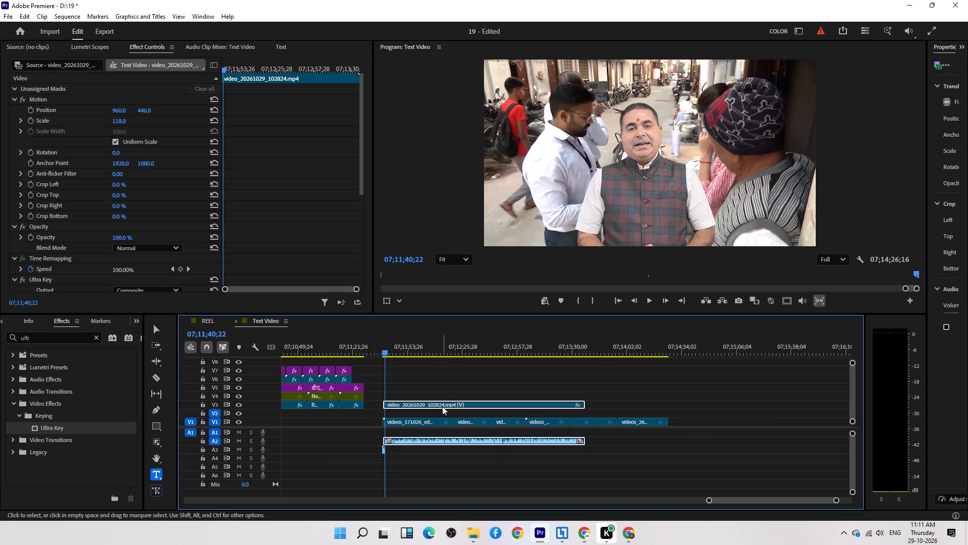
{"action": "left_click", "coordinate": [458, 363]}
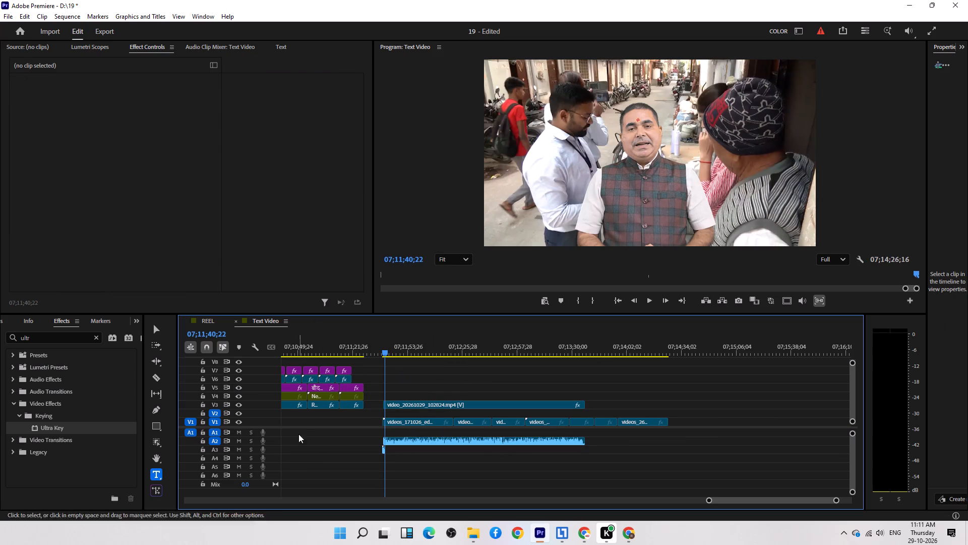
Draw a rectangle across the full width of the frame's lower third and place its graphic on V2 beneath the presenter clip.
{"action": "left_click", "coordinate": [158, 425]}
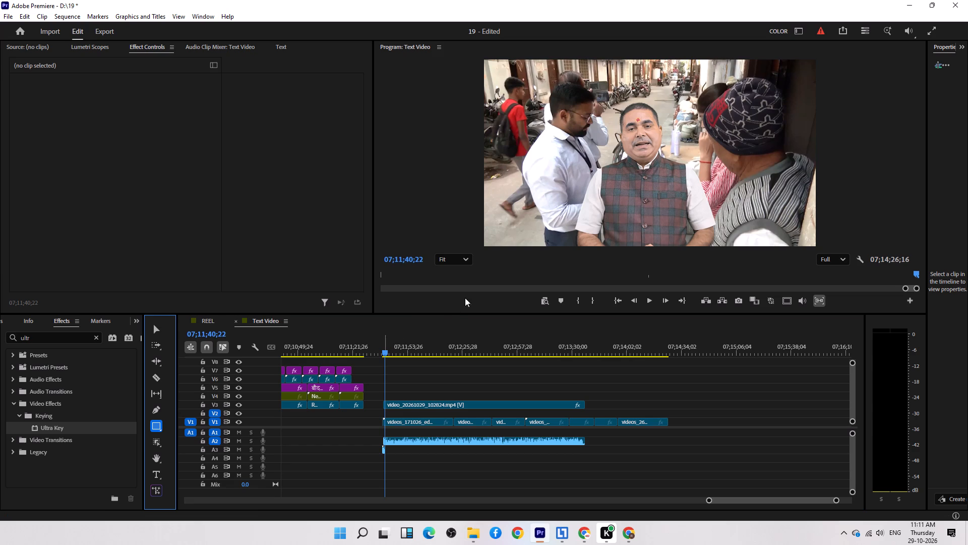
{"action": "left_click_drag", "start_coordinate": [463, 191], "coordinate": [905, 302]}
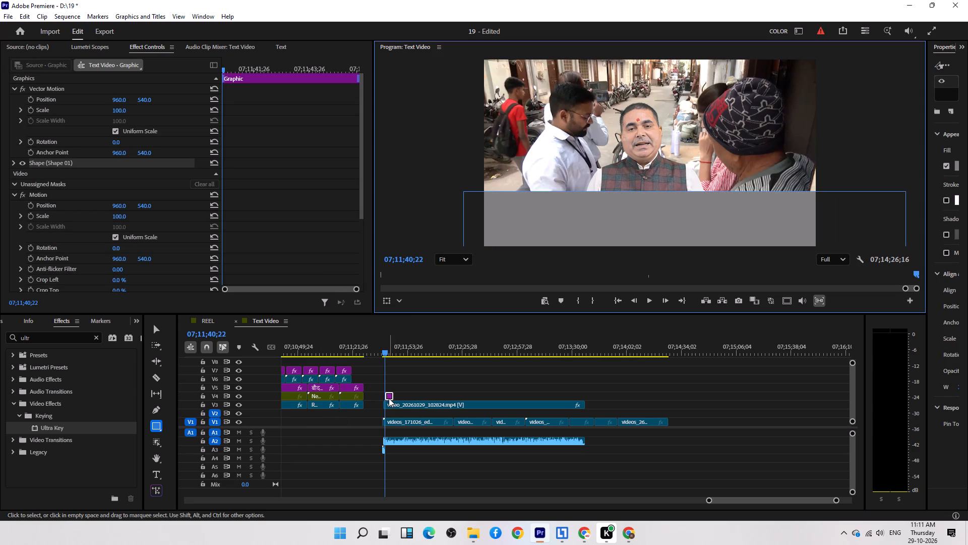
{"action": "left_click_drag", "start_coordinate": [389, 398], "coordinate": [386, 412]}
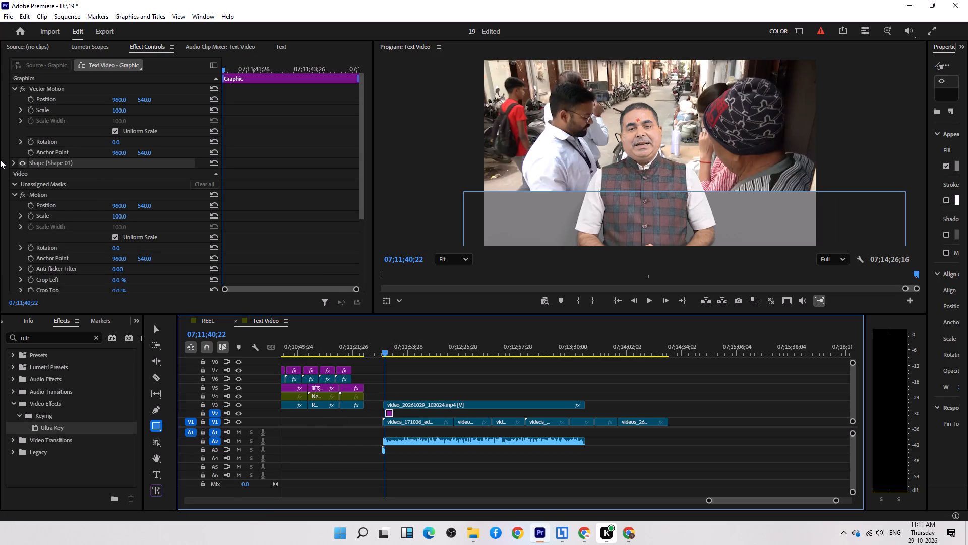
Change the rectangle's fill color to solid black.
{"action": "left_click", "coordinate": [11, 162]}
{"action": "left_click", "coordinate": [44, 218]}
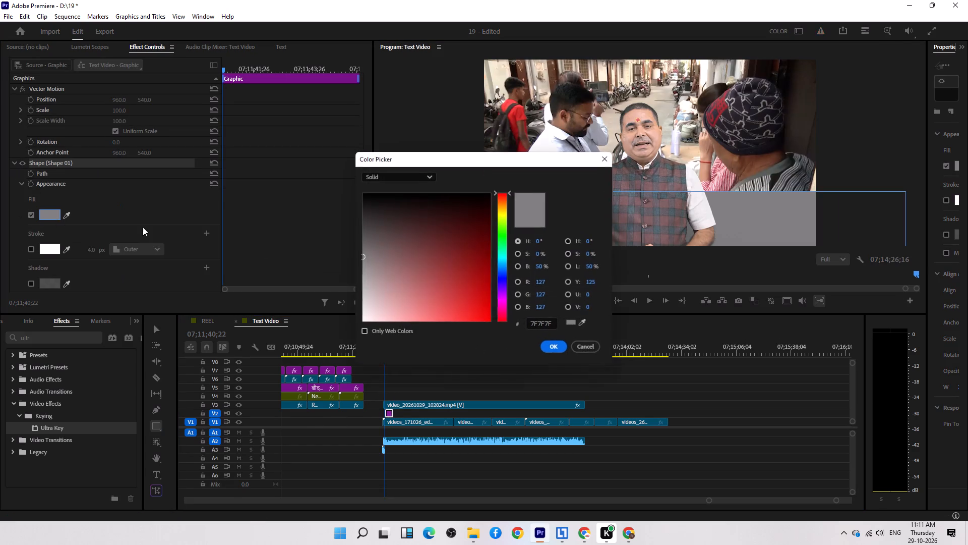
{"action": "left_click_drag", "start_coordinate": [472, 267], "coordinate": [330, 143]}
{"action": "left_click", "coordinate": [554, 350]}
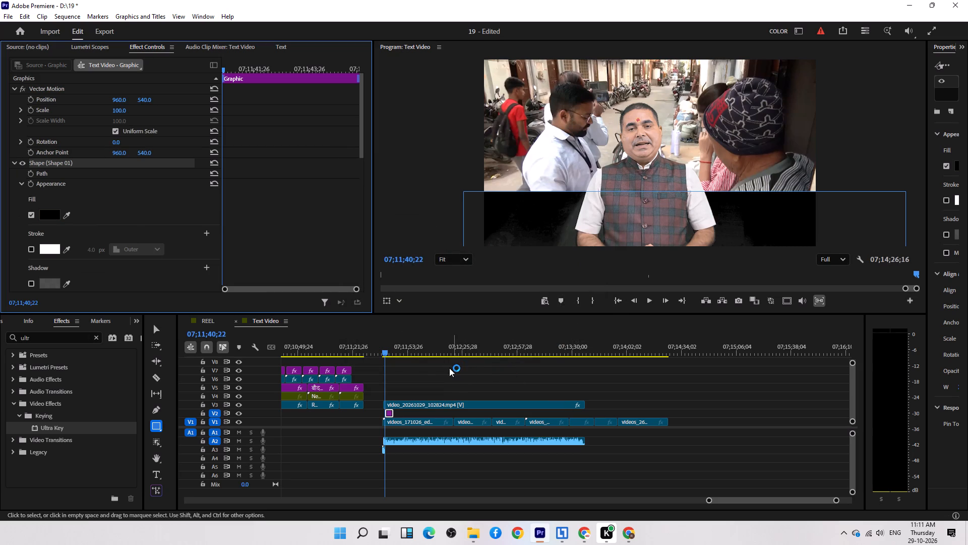
Search the effects for blur and apply Gaussian Blur to the black rectangle graphic on V2.
{"action": "triple_click", "coordinate": [69, 335]}
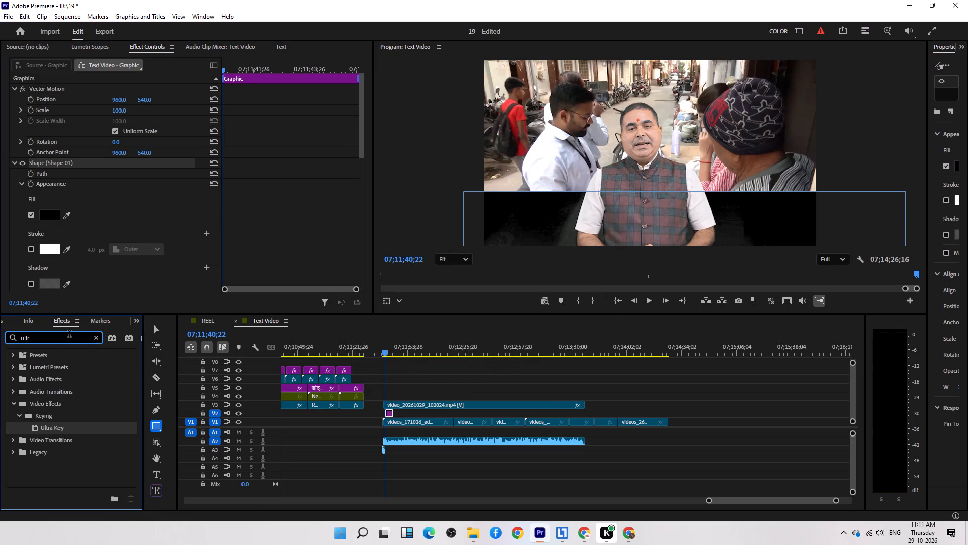
{"action": "type", "text": "blur"}
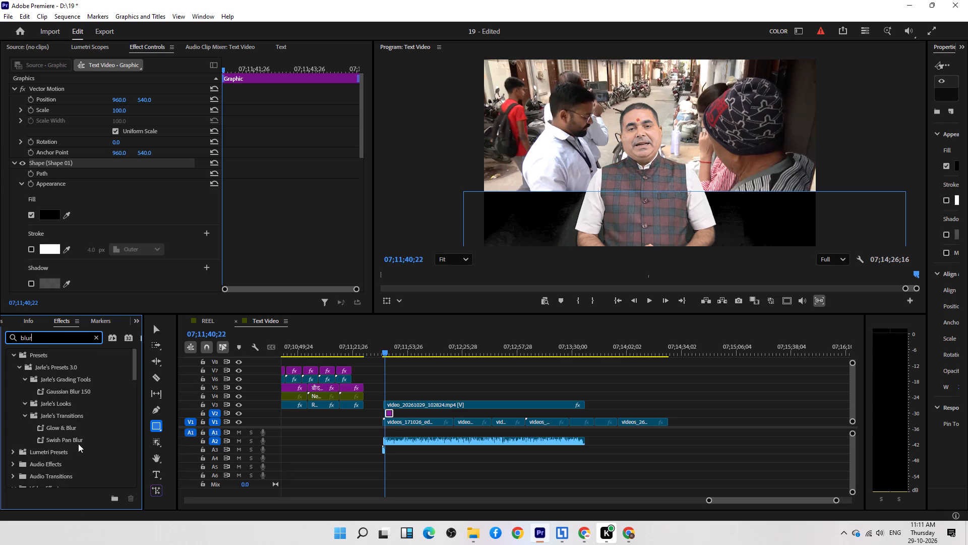
{"action": "scroll", "coordinate": [76, 434], "scroll_direction": "down", "scroll_amount": 10}
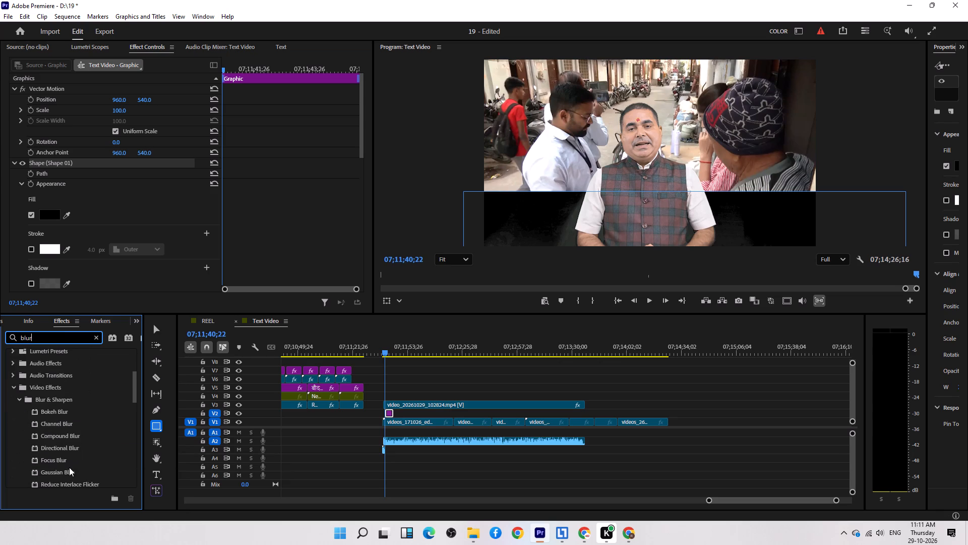
{"action": "left_click", "coordinate": [64, 474]}
{"action": "left_click", "coordinate": [15, 158]}
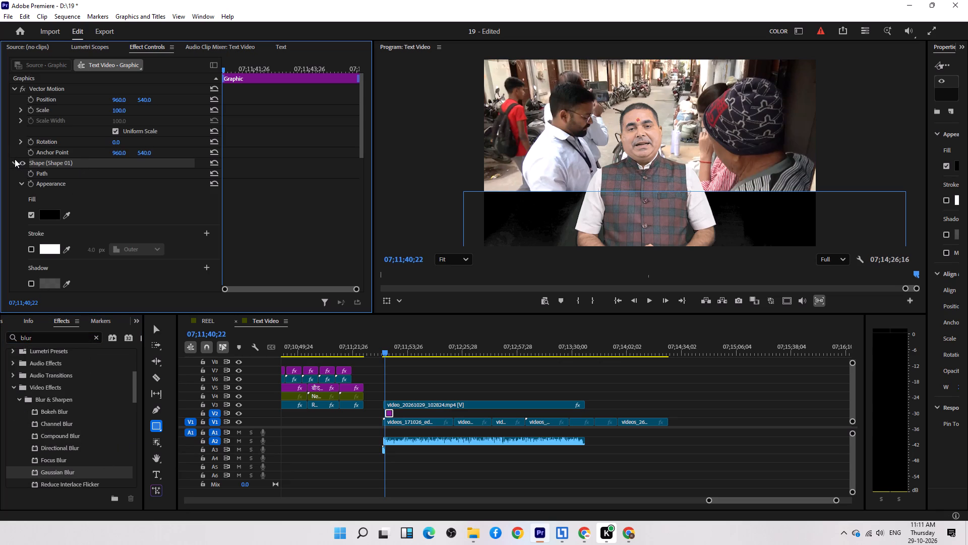
{"action": "left_click", "coordinate": [15, 159]}
{"action": "left_click", "coordinate": [14, 162]}
{"action": "scroll", "coordinate": [109, 235], "scroll_direction": "down", "scroll_amount": 5}
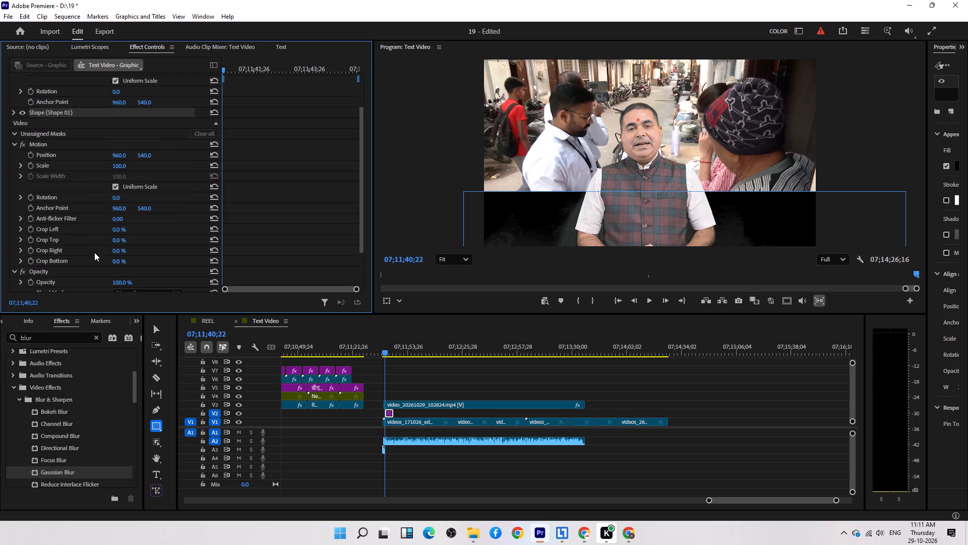
{"action": "scroll", "coordinate": [78, 266], "scroll_direction": "down", "scroll_amount": 6}
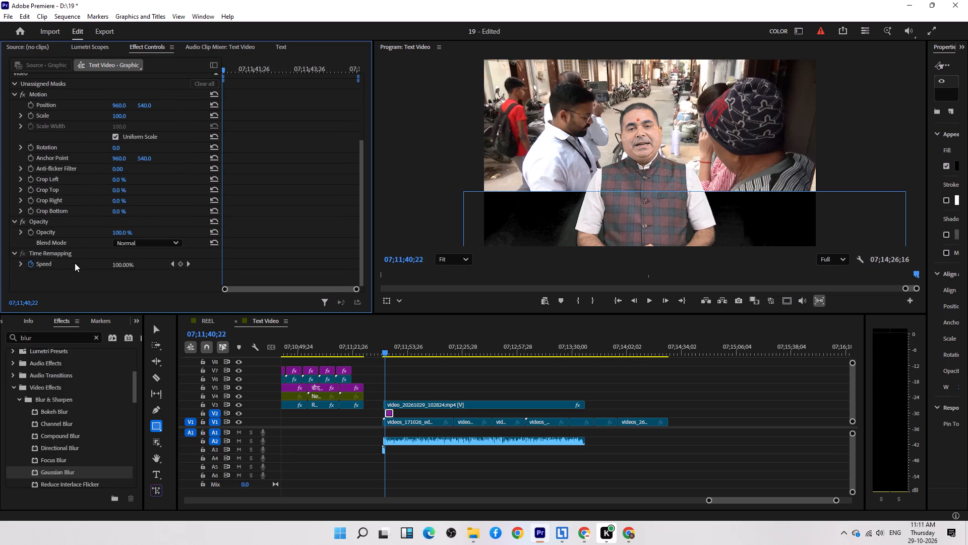
{"action": "scroll", "coordinate": [75, 263], "scroll_direction": "up", "scroll_amount": 2}
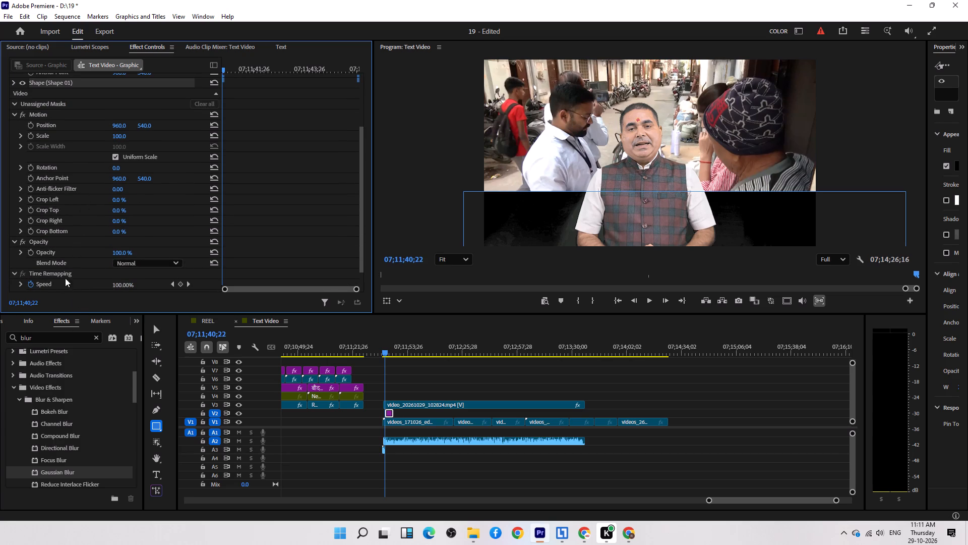
{"action": "scroll", "coordinate": [80, 229], "scroll_direction": "up", "scroll_amount": 12}
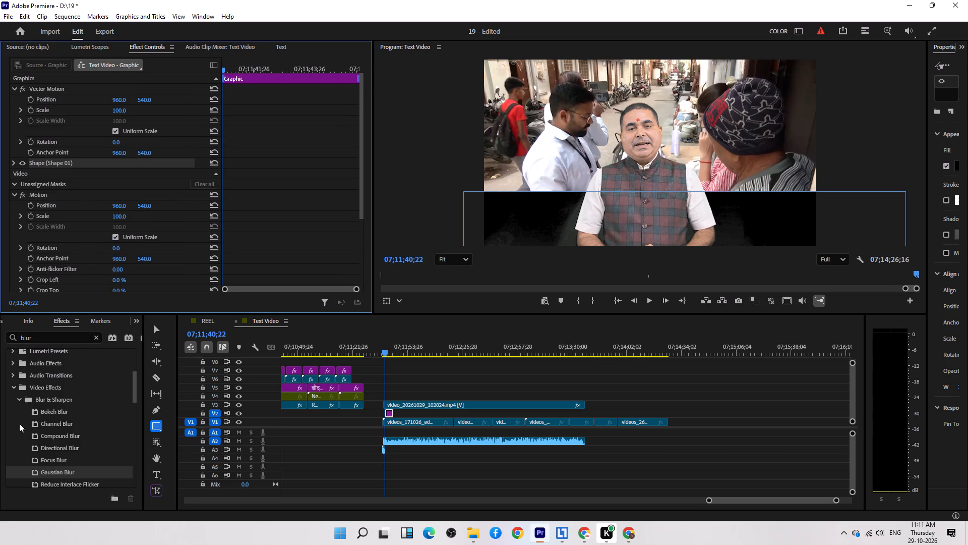
{"action": "left_click_drag", "start_coordinate": [54, 473], "coordinate": [390, 416]}
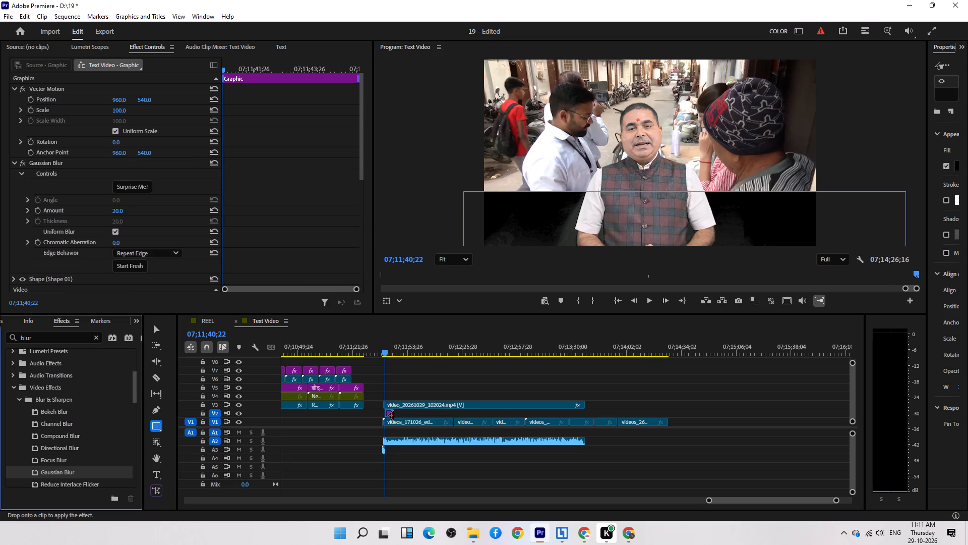
Set the rectangle graphic's Gaussian Blur amount to 99 and deselect the graphic.
{"action": "scroll", "coordinate": [142, 229], "scroll_direction": "down", "scroll_amount": 10}
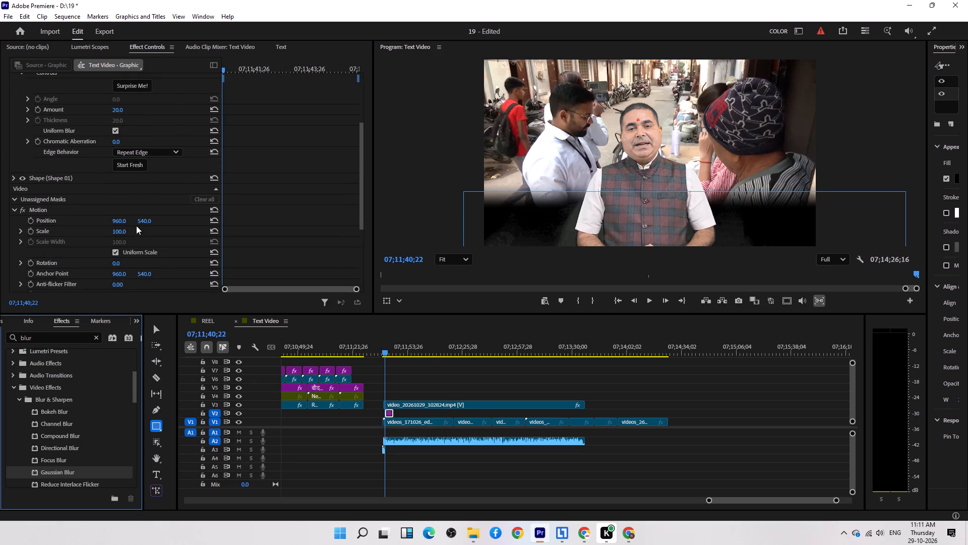
{"action": "scroll", "coordinate": [131, 223], "scroll_direction": "down", "scroll_amount": 12}
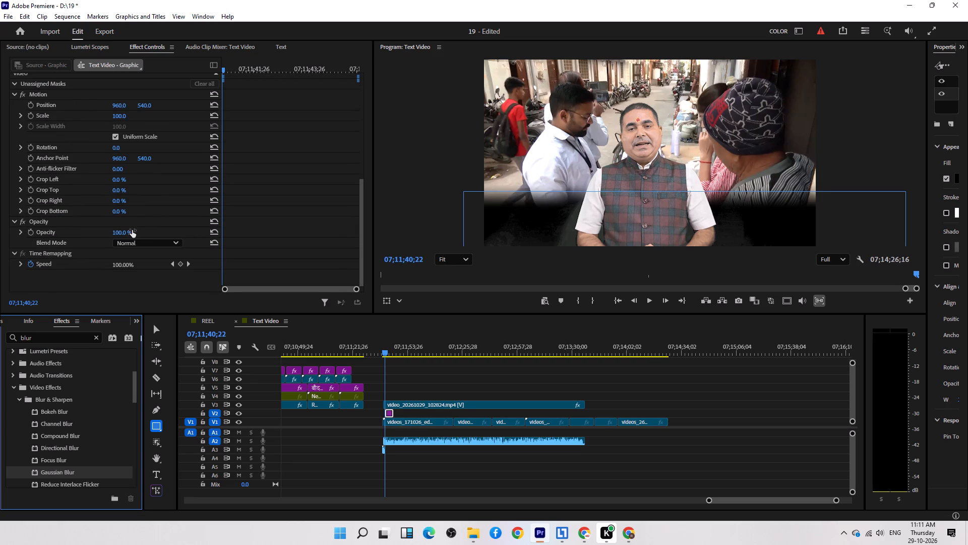
{"action": "scroll", "coordinate": [132, 230], "scroll_direction": "up", "scroll_amount": 20}
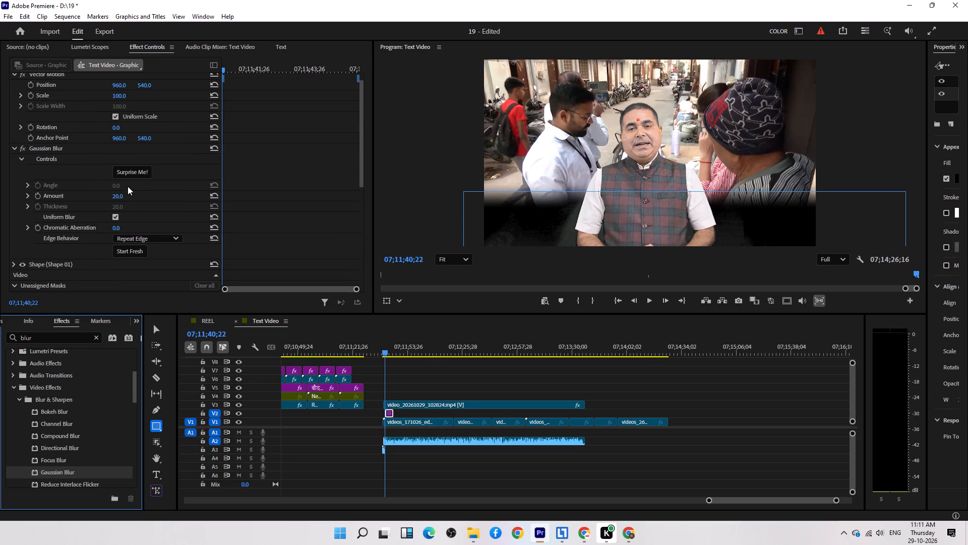
{"action": "left_click_drag", "start_coordinate": [119, 196], "coordinate": [179, 201]}
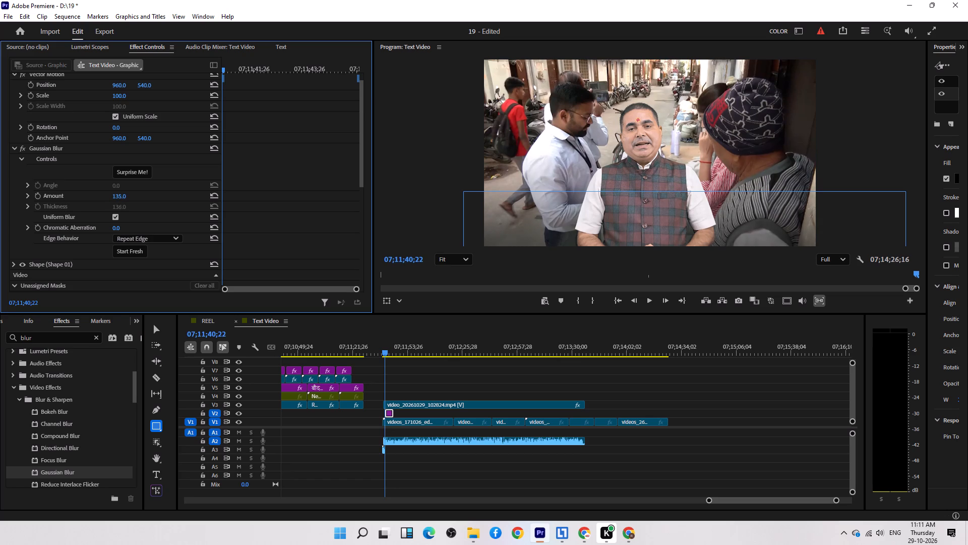
{"action": "left_click_drag", "start_coordinate": [179, 201], "coordinate": [163, 205]}
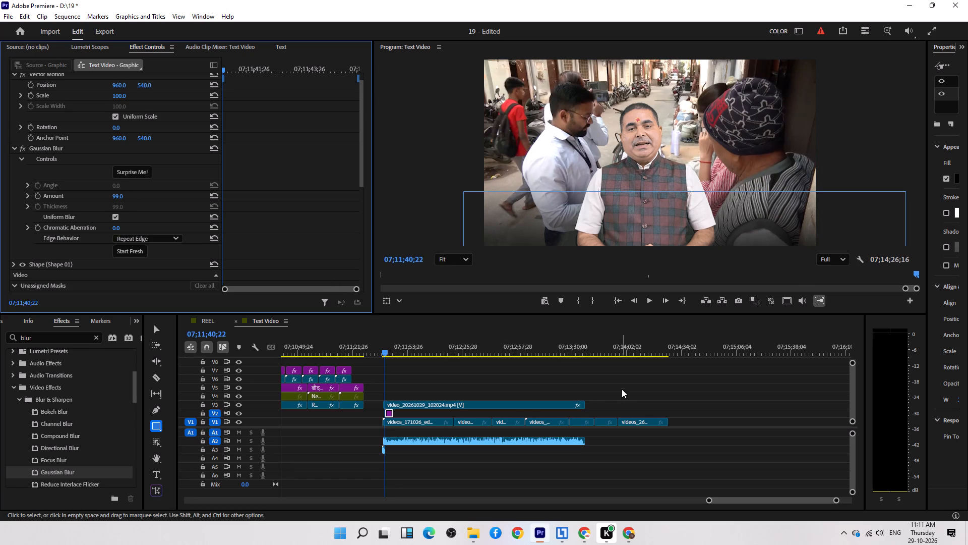
{"action": "left_click", "coordinate": [622, 389]}
Show the presenter clip's Ultra Key output as Alpha Channel and choose the Aggressive setting.
{"action": "left_click", "coordinate": [497, 405]}
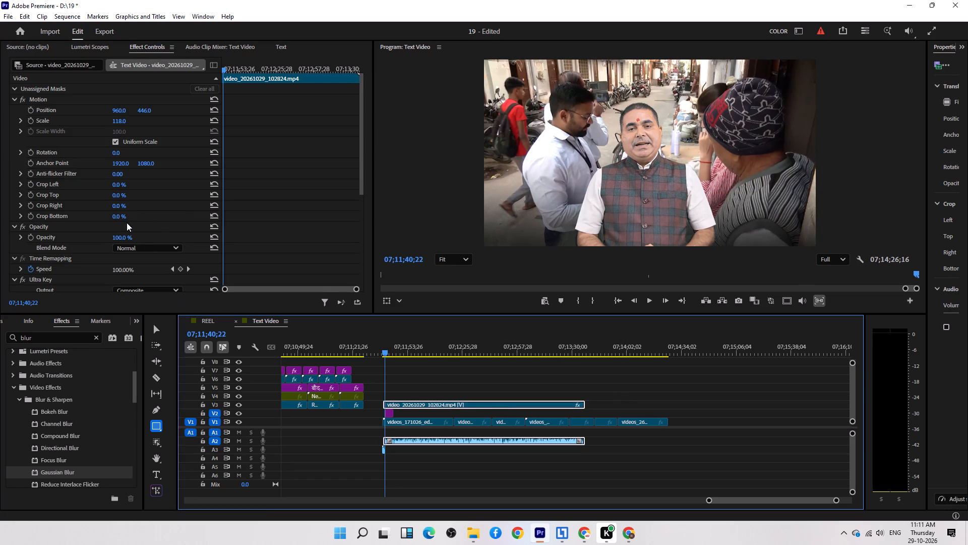
{"action": "scroll", "coordinate": [162, 203], "scroll_direction": "down", "scroll_amount": 11}
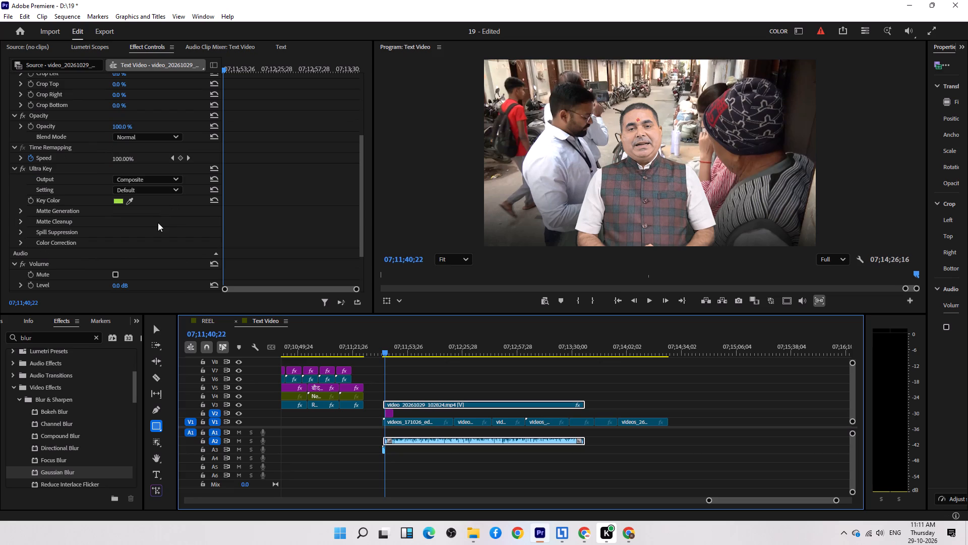
{"action": "left_click", "coordinate": [171, 177]}
{"action": "left_click", "coordinate": [166, 209]}
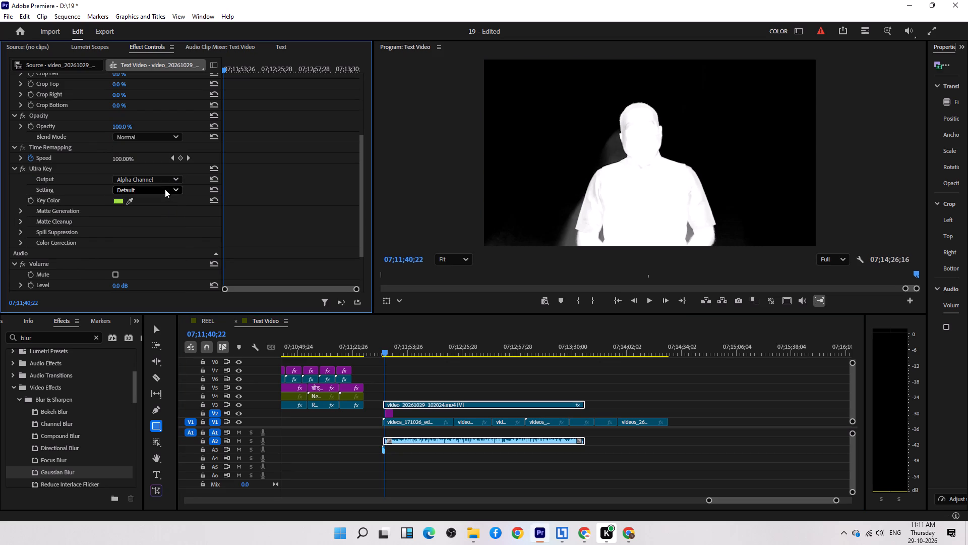
{"action": "left_click", "coordinate": [165, 189]}
{"action": "left_click", "coordinate": [157, 227]}
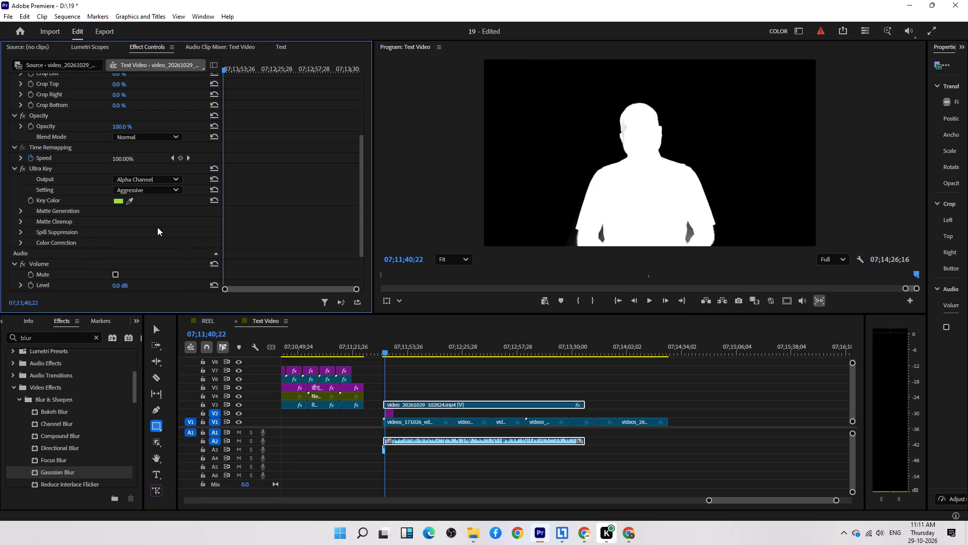
Expand the Ultra Key's Matte Generation settings and switch its output to Composite.
{"action": "scroll", "coordinate": [164, 249], "scroll_direction": "down", "scroll_amount": 3}
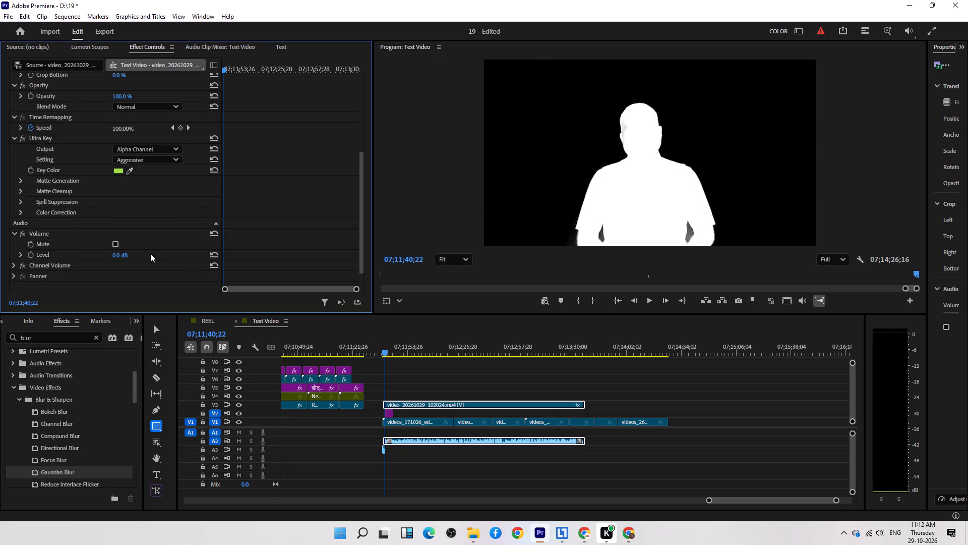
{"action": "scroll", "coordinate": [118, 262], "scroll_direction": "down", "scroll_amount": 3}
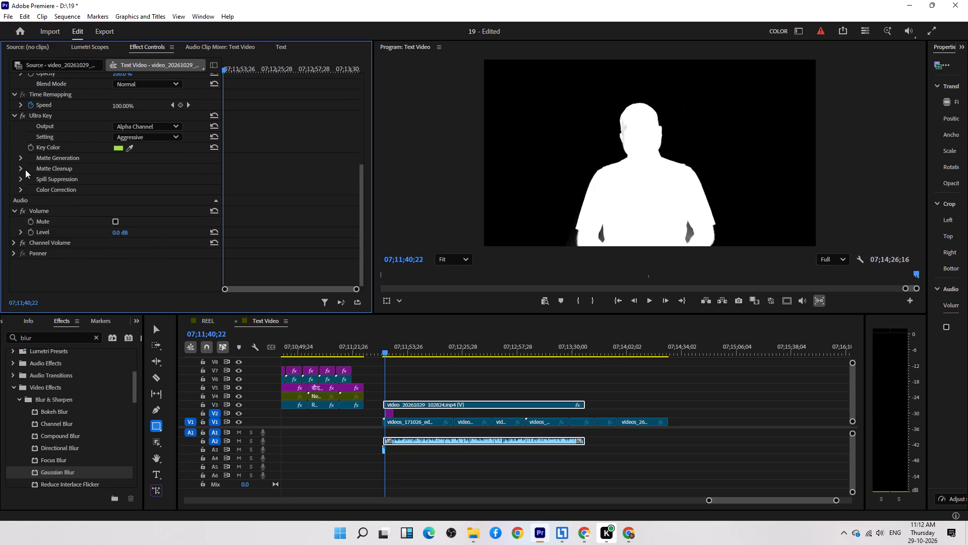
{"action": "left_click", "coordinate": [17, 156]}
{"action": "left_click", "coordinate": [23, 158]}
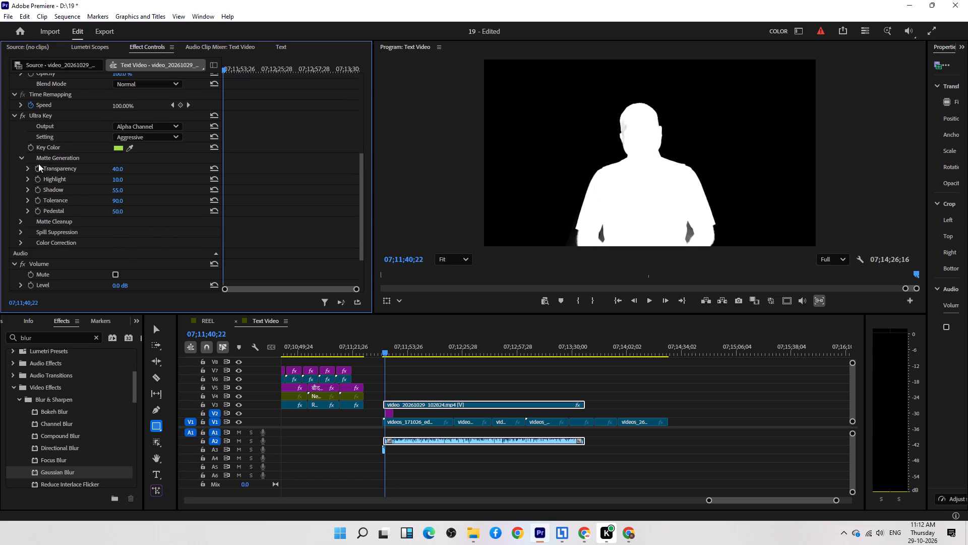
{"action": "left_click", "coordinate": [148, 124]}
{"action": "left_click", "coordinate": [144, 140]}
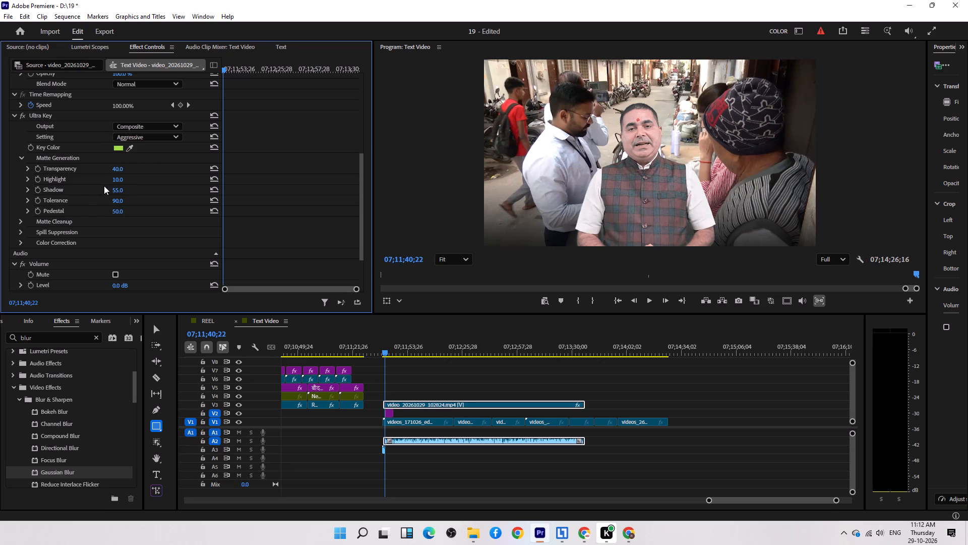
Set the Matte Generation Highlight to 3 on the presenter's Ultra Key and preview the result.
{"action": "left_click_drag", "start_coordinate": [115, 182], "coordinate": [148, 191]}
{"action": "left_click_drag", "start_coordinate": [148, 191], "coordinate": [78, 213]}
{"action": "left_click_drag", "start_coordinate": [78, 213], "coordinate": [40, 227]}
{"action": "key", "text": "space"}
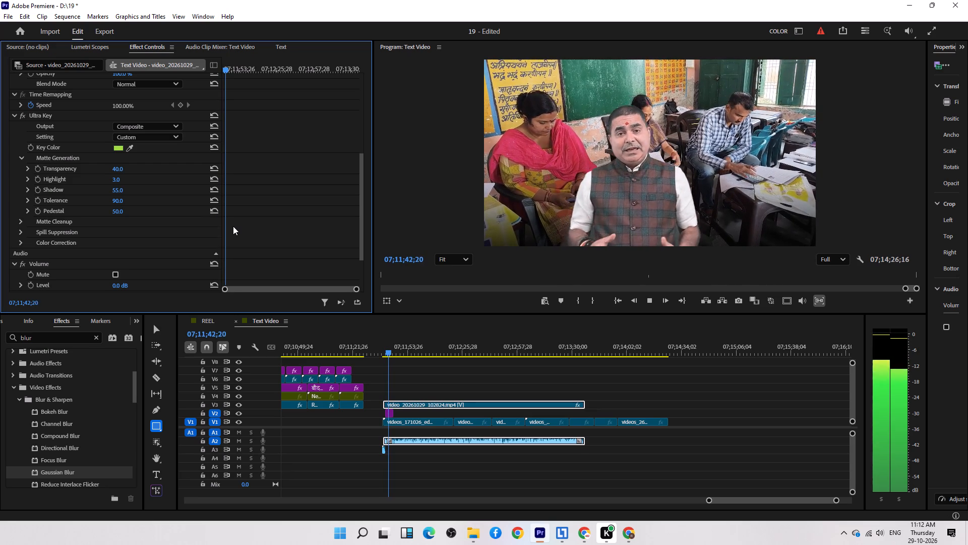
{"action": "key", "text": "space"}
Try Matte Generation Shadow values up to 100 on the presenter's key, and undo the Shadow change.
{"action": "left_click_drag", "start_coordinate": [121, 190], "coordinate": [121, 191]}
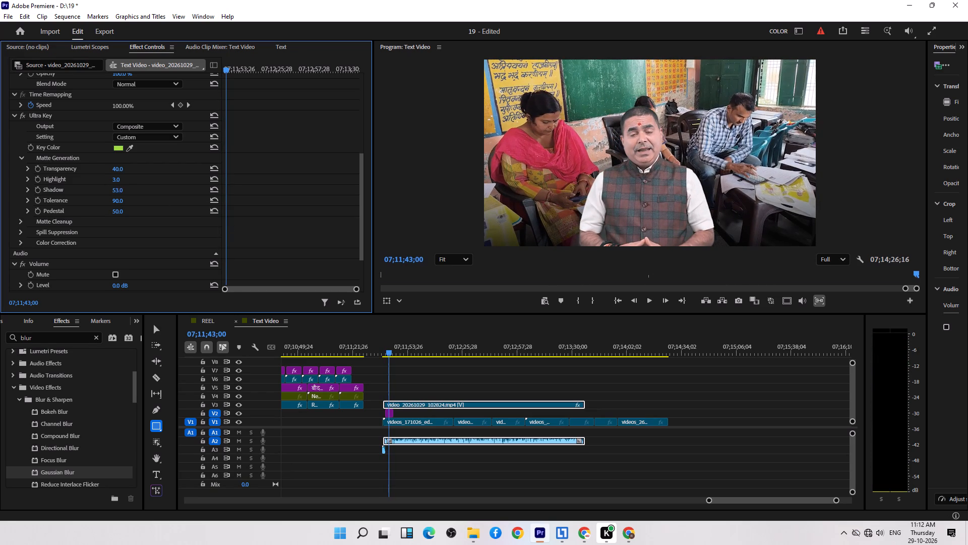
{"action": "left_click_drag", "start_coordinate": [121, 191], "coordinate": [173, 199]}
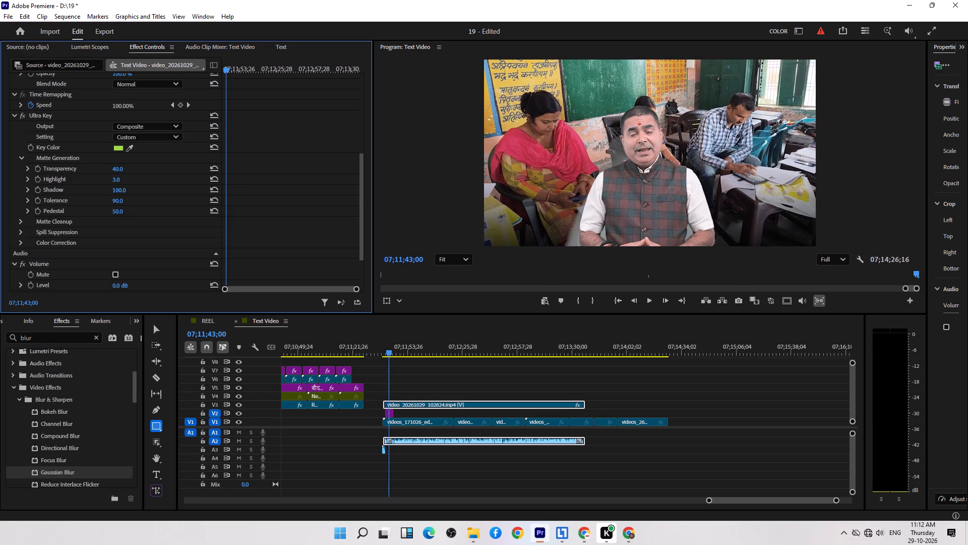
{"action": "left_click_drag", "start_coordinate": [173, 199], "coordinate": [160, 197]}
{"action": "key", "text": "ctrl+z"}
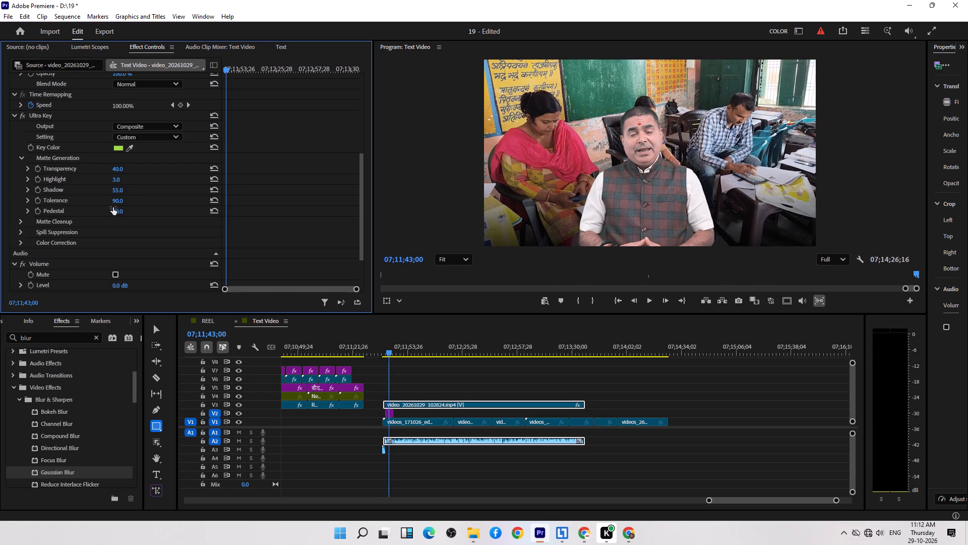
Set the Matte Generation Tolerance to 49 on the presenter's Ultra Key and play back the sequence to check the key.
{"action": "left_click_drag", "start_coordinate": [119, 198], "coordinate": [264, 223]}
{"action": "left_click_drag", "start_coordinate": [264, 223], "coordinate": [251, 251]}
{"action": "left_click_drag", "start_coordinate": [251, 251], "coordinate": [220, 244]}
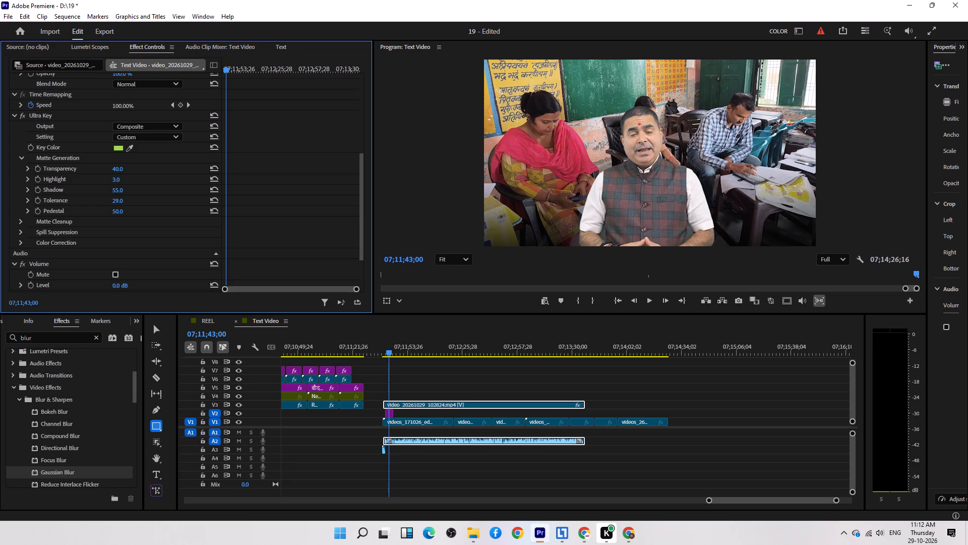
{"action": "left_click_drag", "start_coordinate": [220, 244], "coordinate": [235, 246]}
{"action": "key", "text": "space"}
{"action": "key", "text": "space"}
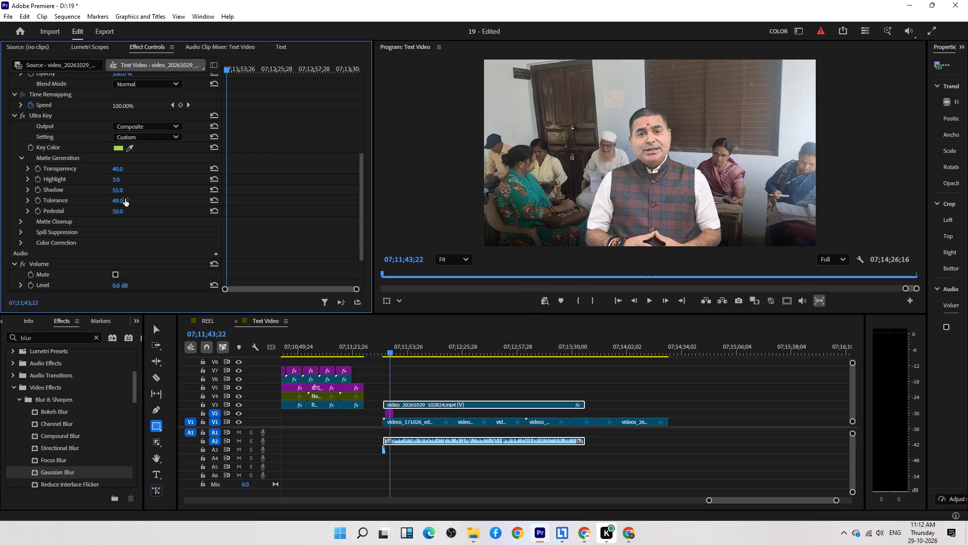
{"action": "key", "text": "space"}
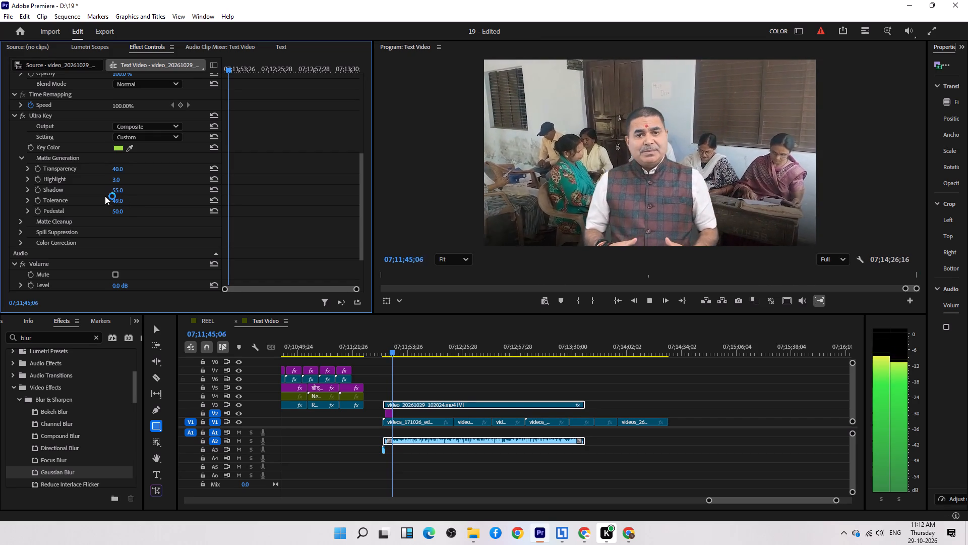
{"action": "key", "text": "space"}
{"action": "key", "text": "space"}
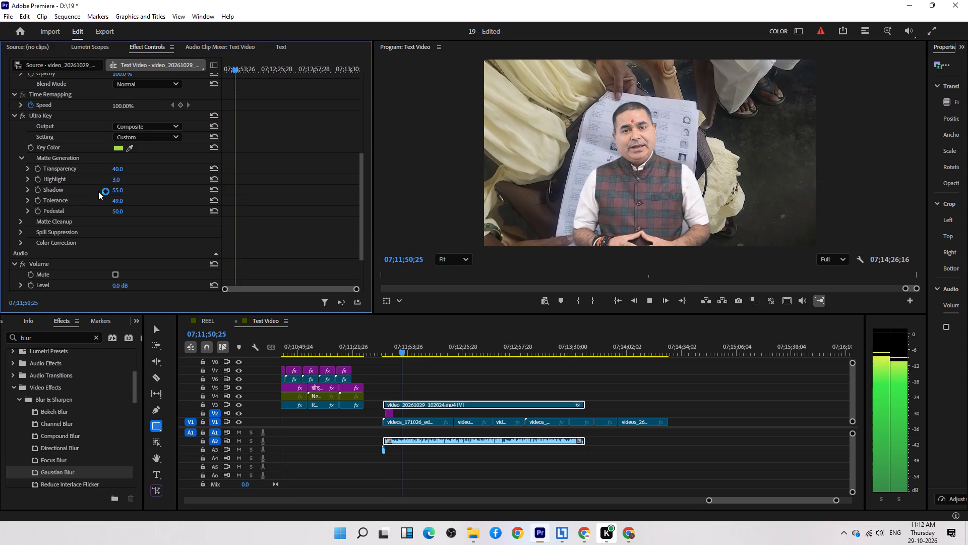
Set the Matte Generation Pedestal to 100 on the presenter's Ultra Key and play back the sequence to check the key.
{"action": "key", "text": "space"}
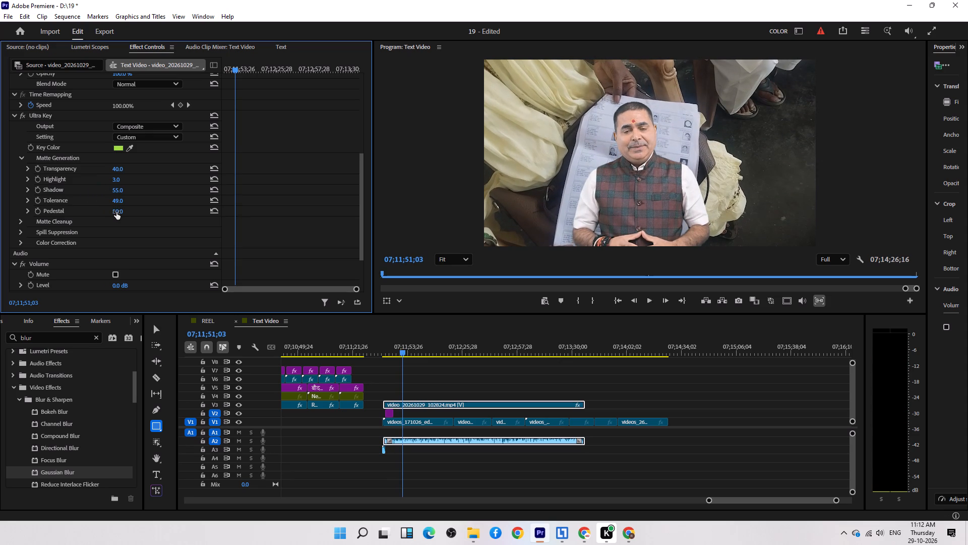
{"action": "left_click_drag", "start_coordinate": [116, 212], "coordinate": [105, 214]}
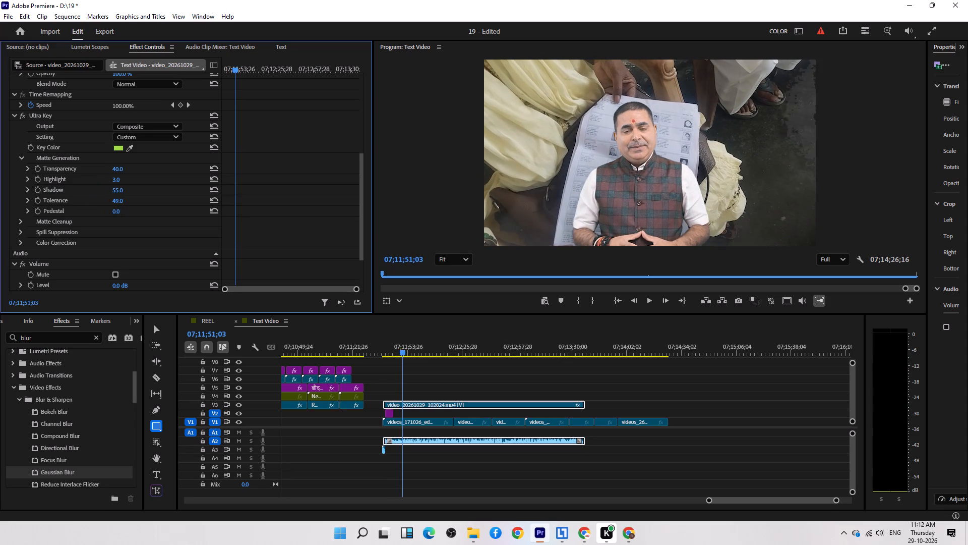
{"action": "left_click_drag", "start_coordinate": [105, 214], "coordinate": [499, 223]}
{"action": "key", "text": "space"}
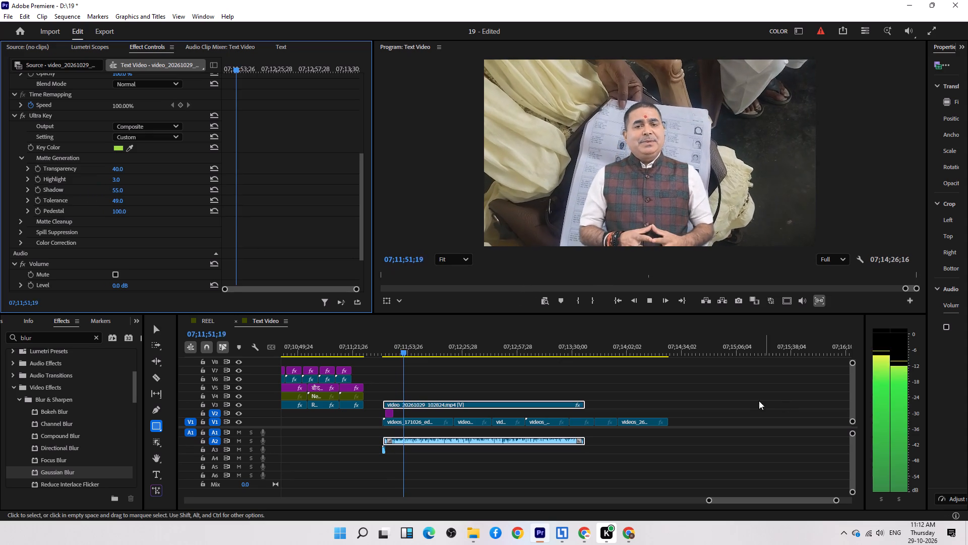
{"action": "key", "text": "space"}
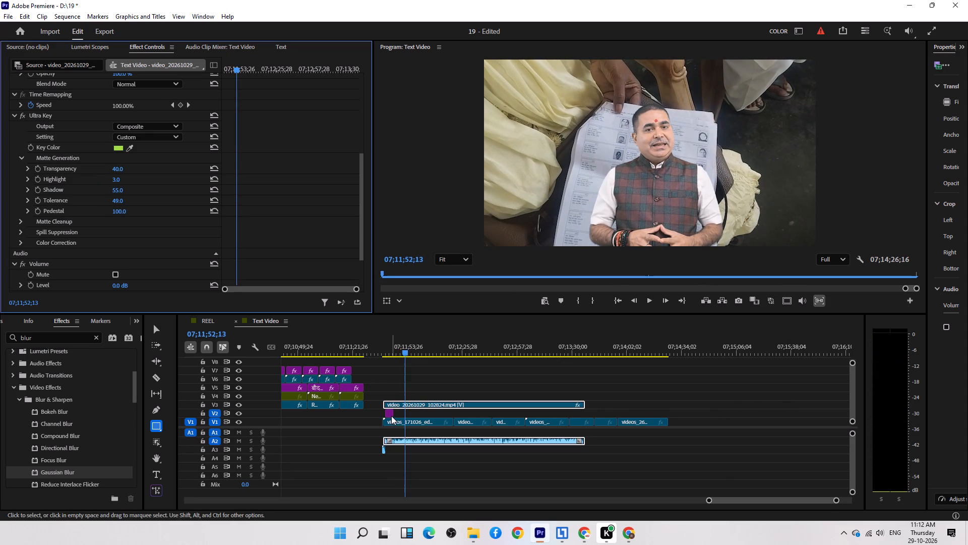
Extend the end of the black gradient graphic on V2 to match the presenter clip's end, and play back the result.
{"action": "left_click_drag", "start_coordinate": [394, 411], "coordinate": [588, 407]}
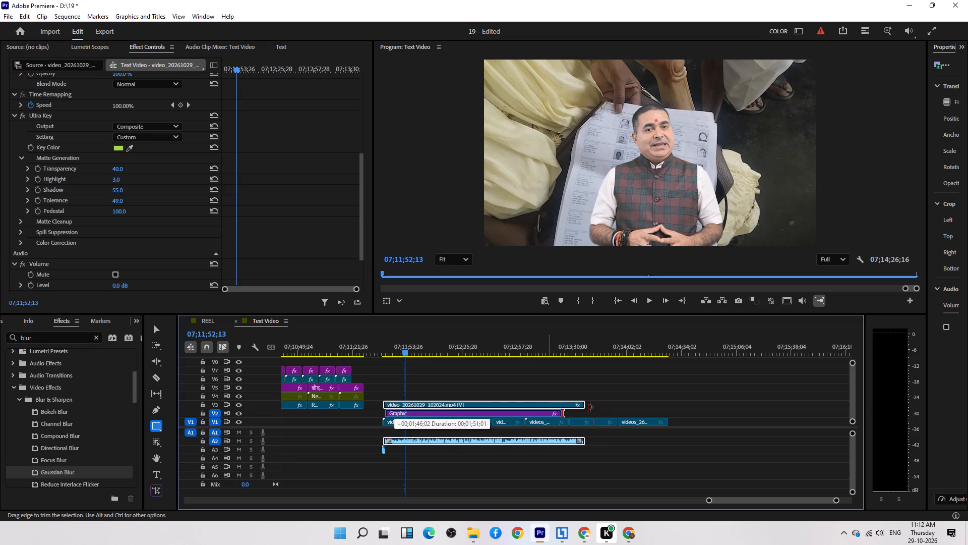
{"action": "left_click_drag", "start_coordinate": [588, 407], "coordinate": [586, 409]}
{"action": "left_click", "coordinate": [634, 382]}
{"action": "key", "text": "space"}
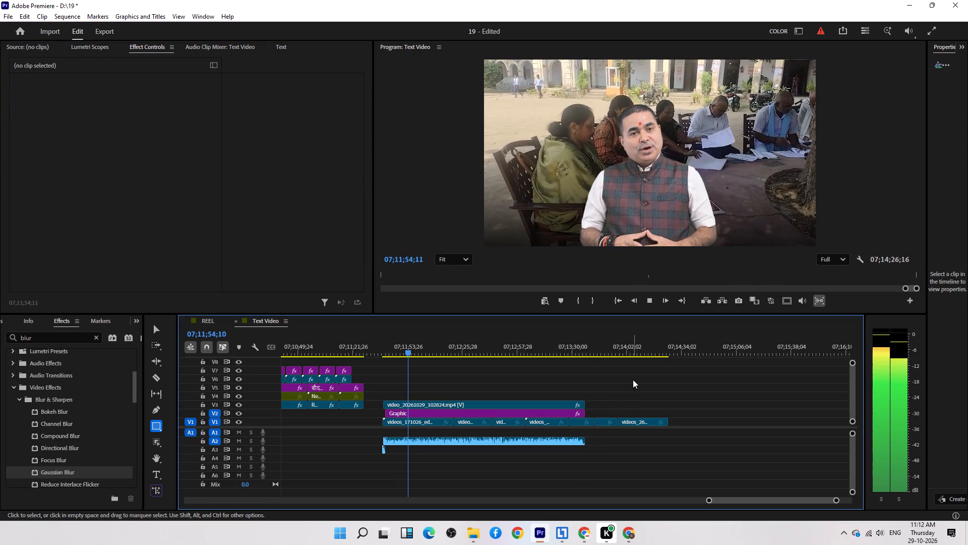
{"action": "left_click", "coordinate": [633, 379]}
{"action": "key", "text": "space"}
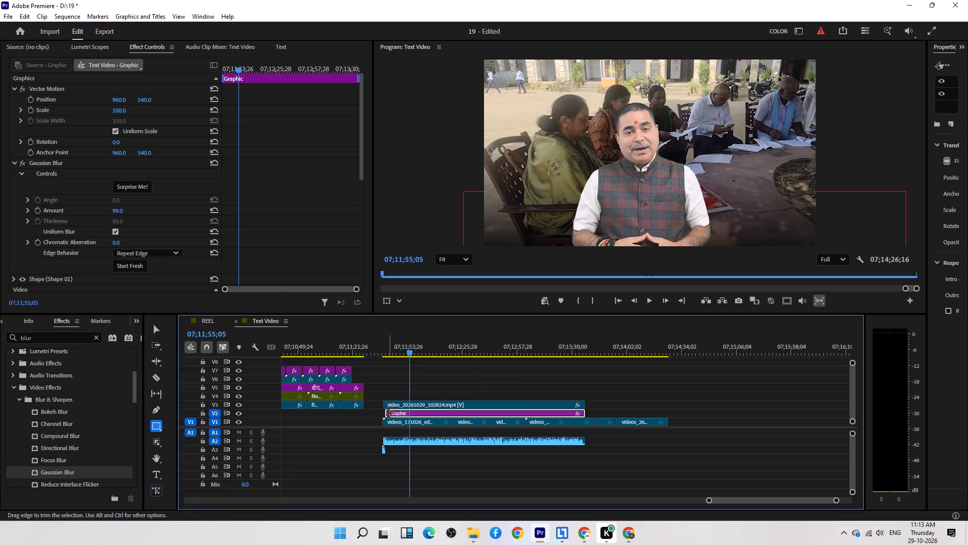
Trim the start of the gradient graphic on V2 so it lines up with the start of the presenter clip.
{"action": "left_click_drag", "start_coordinate": [388, 413], "coordinate": [378, 416]}
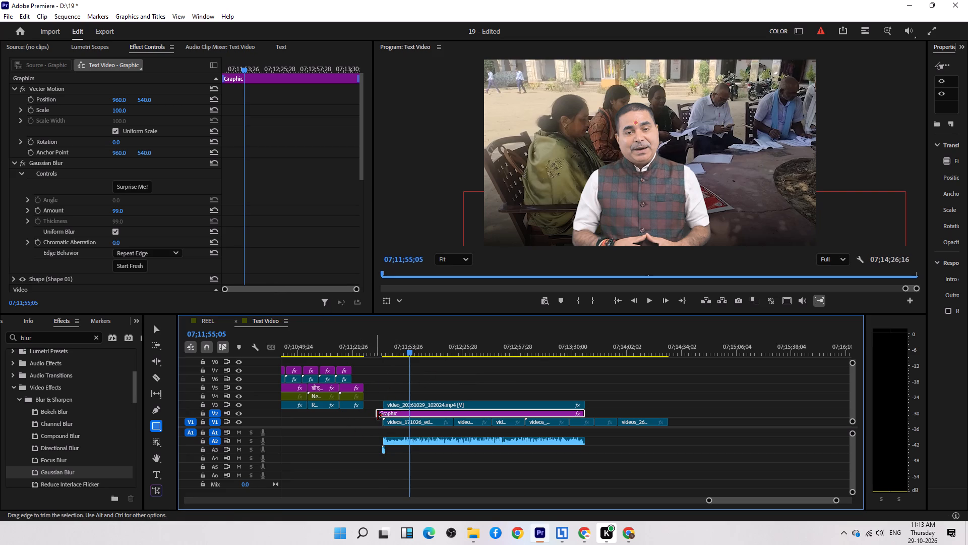
{"action": "left_click_drag", "start_coordinate": [378, 415], "coordinate": [391, 423]}
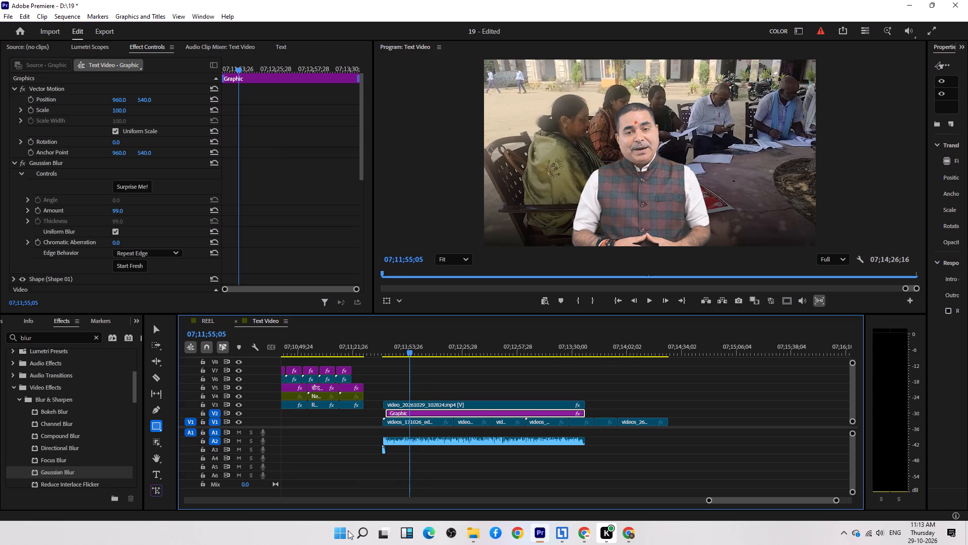
{"action": "left_click_drag", "start_coordinate": [389, 415], "coordinate": [384, 417]}
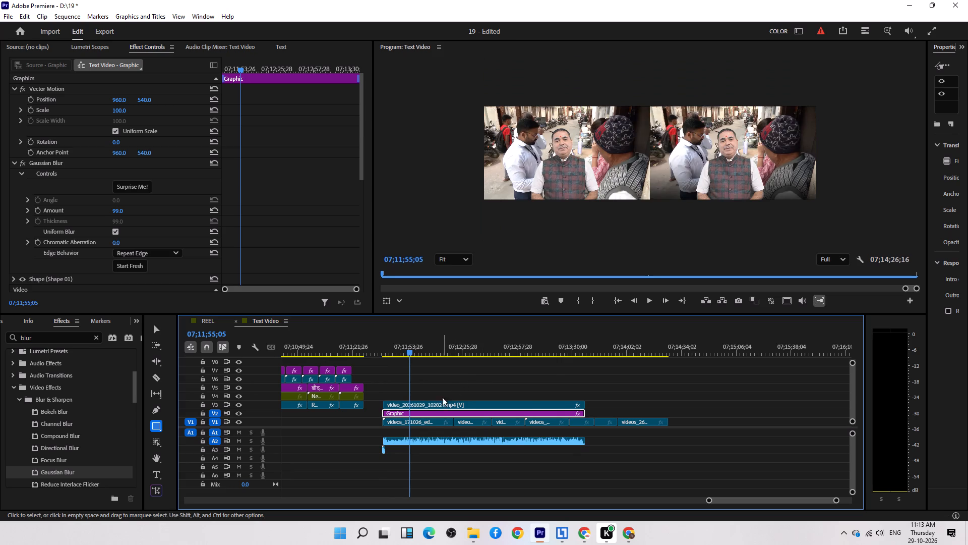
{"action": "key", "text": "equal"}
{"action": "scroll", "coordinate": [453, 438], "scroll_direction": "up", "scroll_amount": 6}
{"action": "key", "text": "equal"}
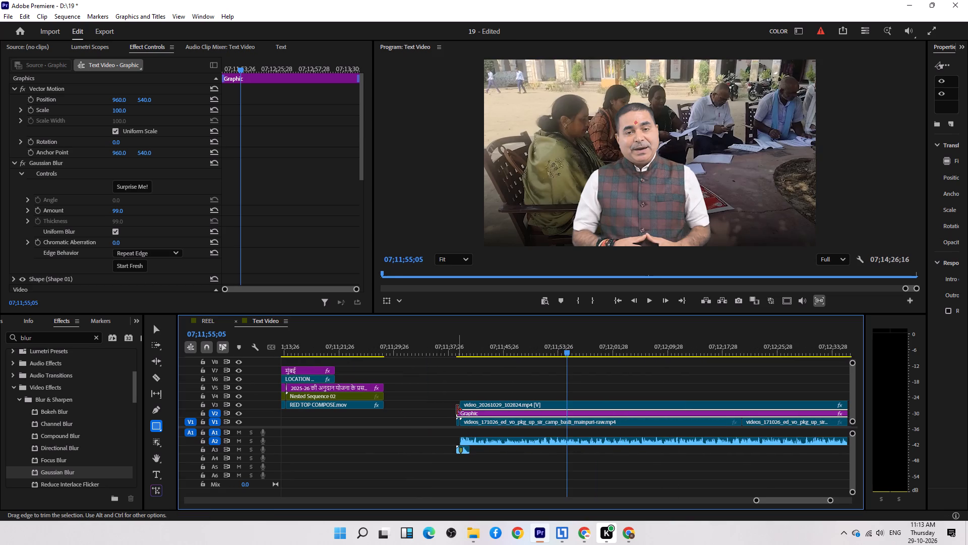
{"action": "left_click_drag", "start_coordinate": [456, 413], "coordinate": [461, 415]}
{"action": "left_click", "coordinate": [482, 379]}
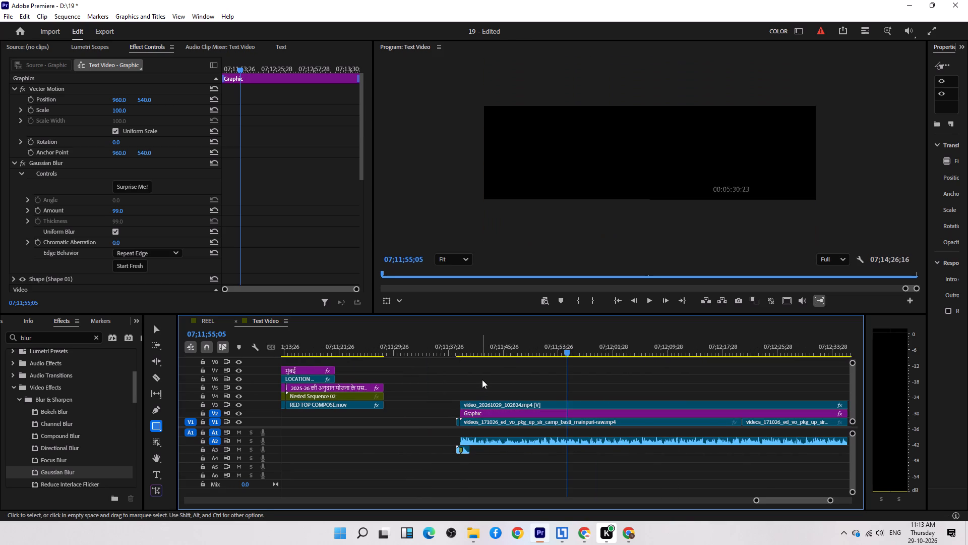
{"action": "type", "text": "---"}
{"action": "scroll", "coordinate": [482, 379], "scroll_direction": "down", "scroll_amount": 6}
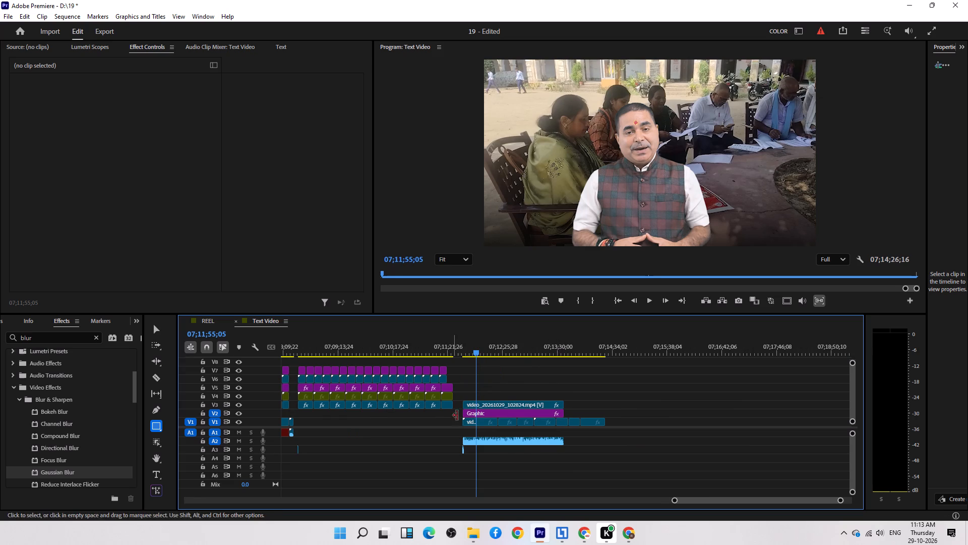
Raise the gradient graphic in the frame by setting its Vector Motion vertical position to about 463.
{"action": "left_click", "coordinate": [484, 414]}
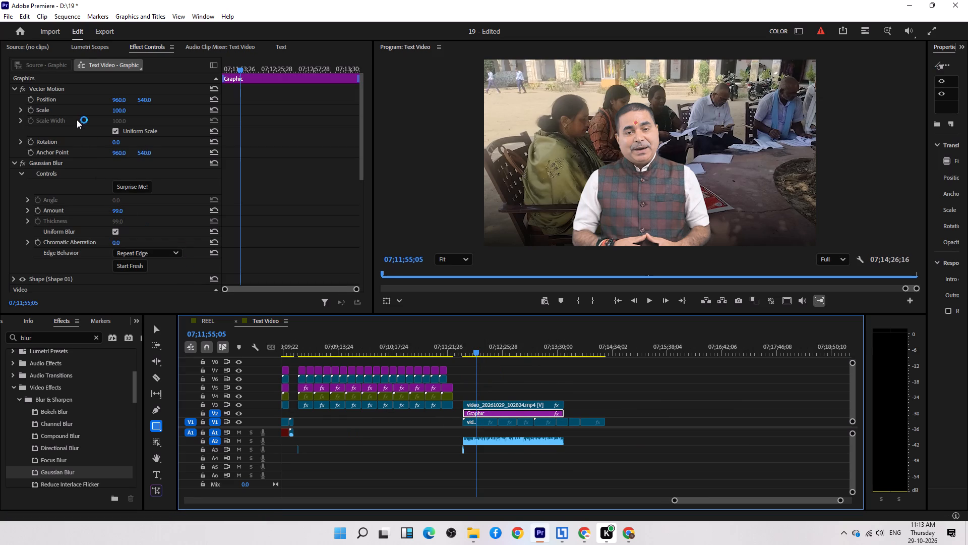
{"action": "left_click", "coordinate": [69, 100]}
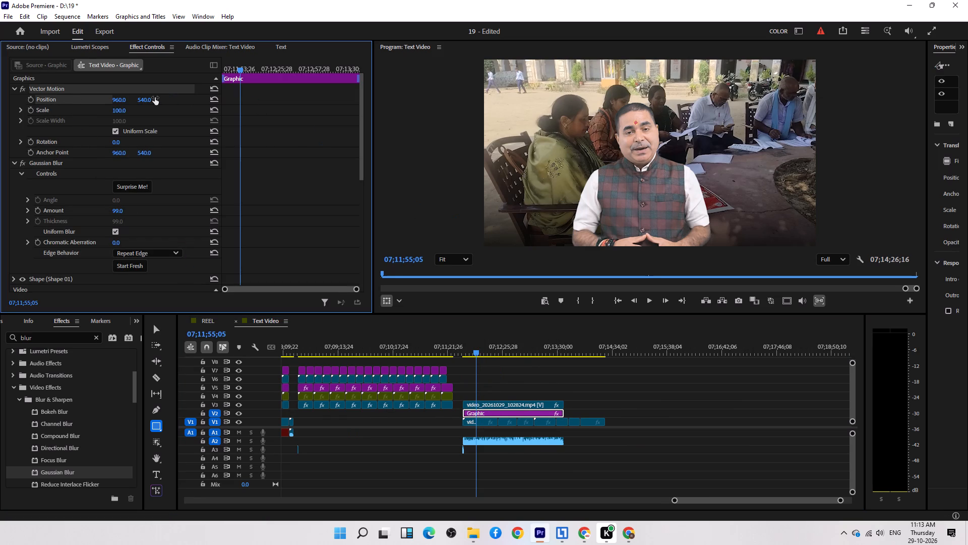
{"action": "left_click_drag", "start_coordinate": [153, 97], "coordinate": [112, 93]}
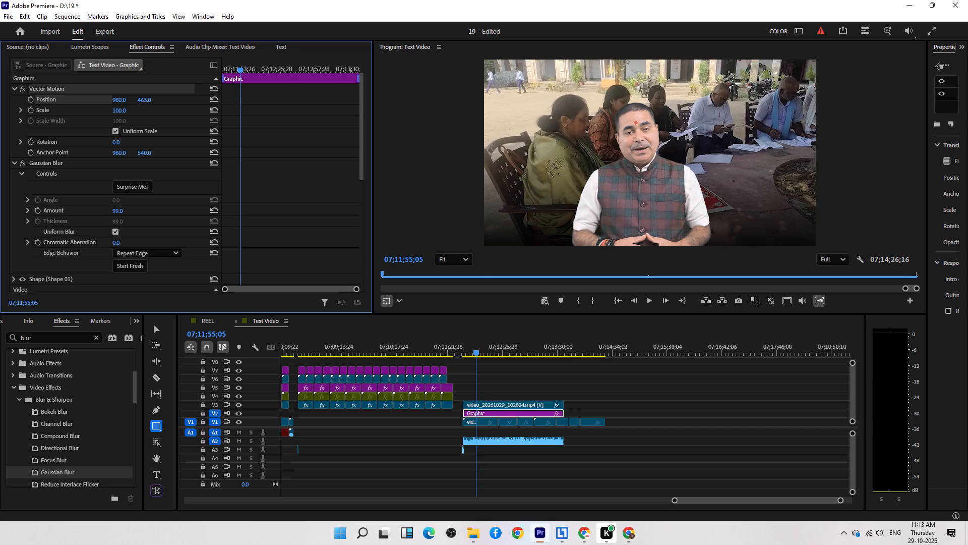
{"action": "left_click_drag", "start_coordinate": [112, 93], "coordinate": [117, 93]}
{"action": "left_click", "coordinate": [658, 406]}
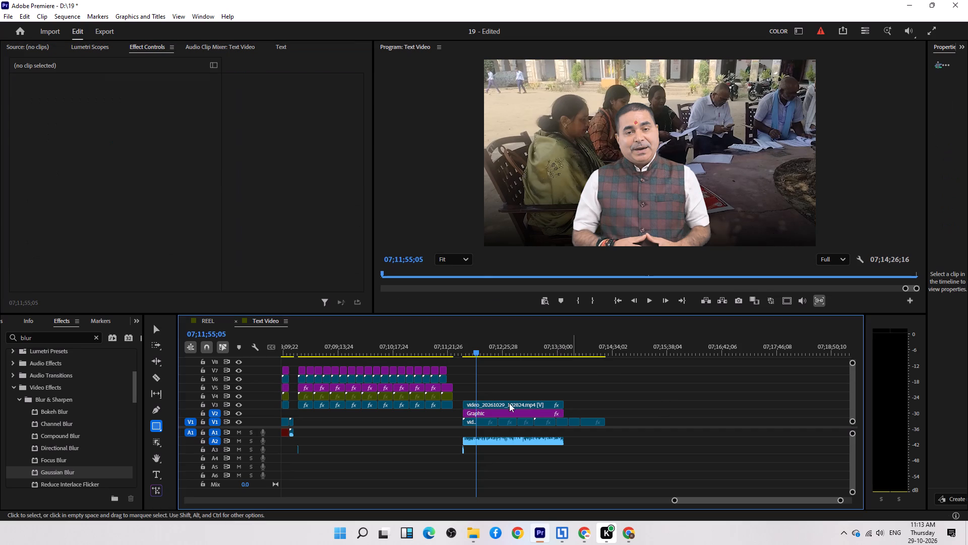
Move the presenter clip from V3 up to V5.
{"action": "left_click_drag", "start_coordinate": [500, 403], "coordinate": [499, 391]}
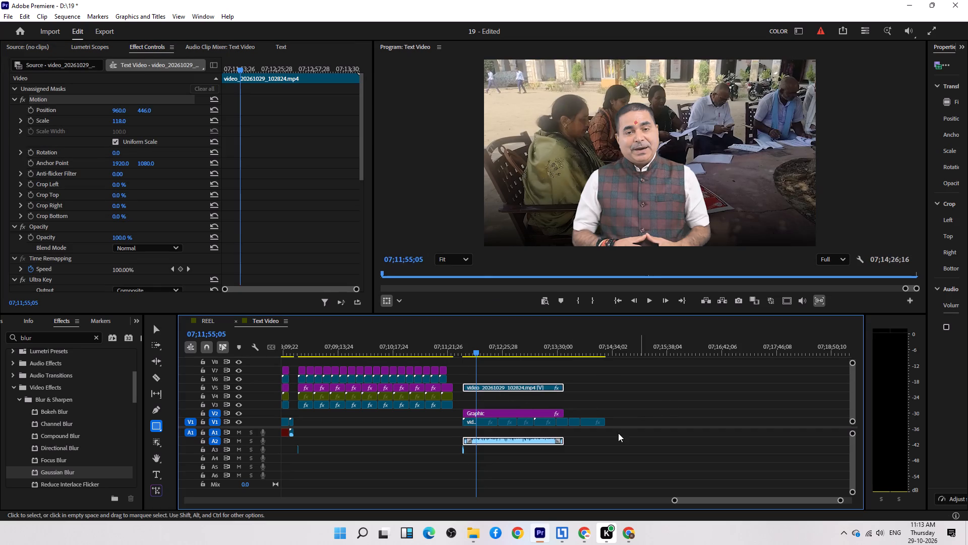
{"action": "left_click", "coordinate": [474, 539]}
{"action": "left_click_drag", "start_coordinate": [216, 229], "coordinate": [501, 407]}
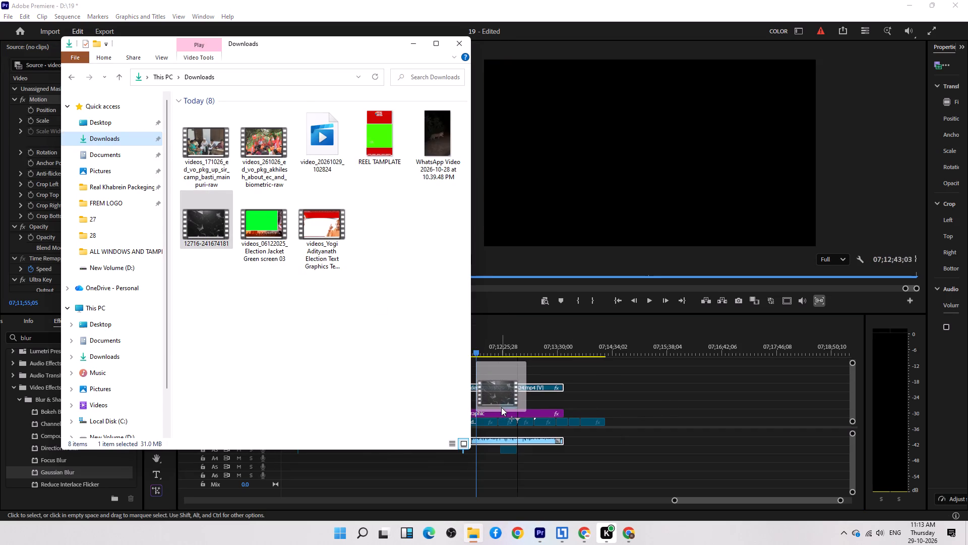
{"action": "left_click_drag", "start_coordinate": [501, 407], "coordinate": [501, 404]}
{"action": "left_click", "coordinate": [598, 400]}
{"action": "left_click_drag", "start_coordinate": [504, 407], "coordinate": [502, 406]}
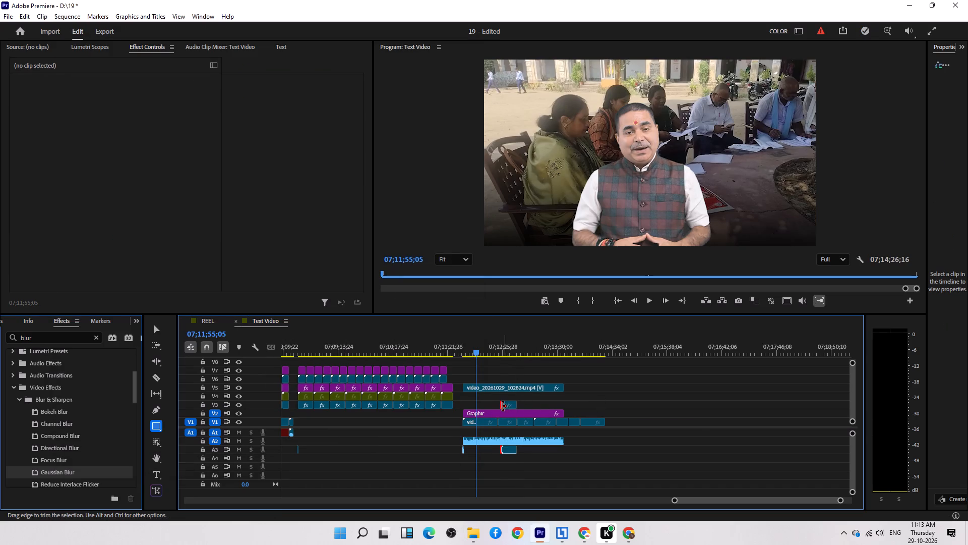
{"action": "left_click_drag", "start_coordinate": [502, 406], "coordinate": [496, 405]}
{"action": "left_click_drag", "start_coordinate": [509, 407], "coordinate": [478, 405]}
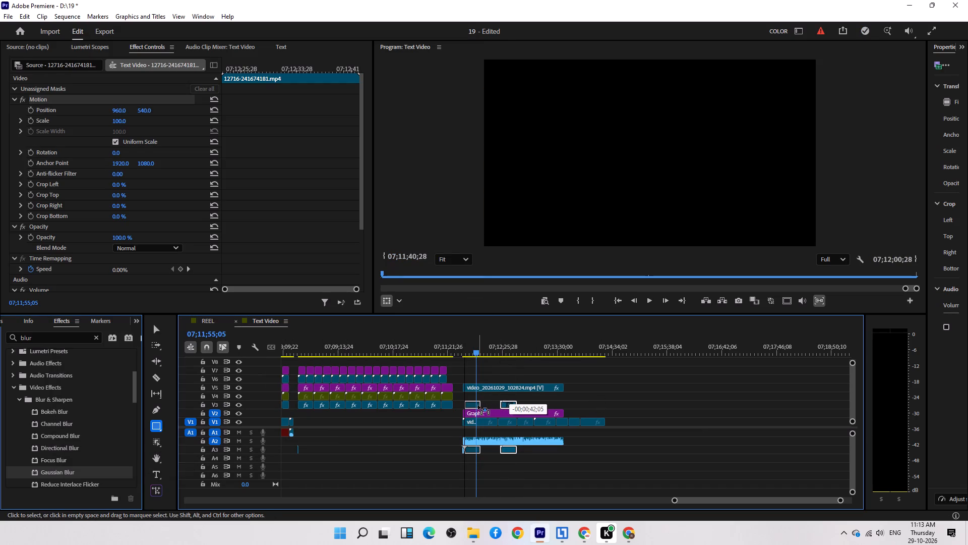
{"action": "left_click_drag", "start_coordinate": [478, 405], "coordinate": [486, 409]}
{"action": "left_click", "coordinate": [614, 393]}
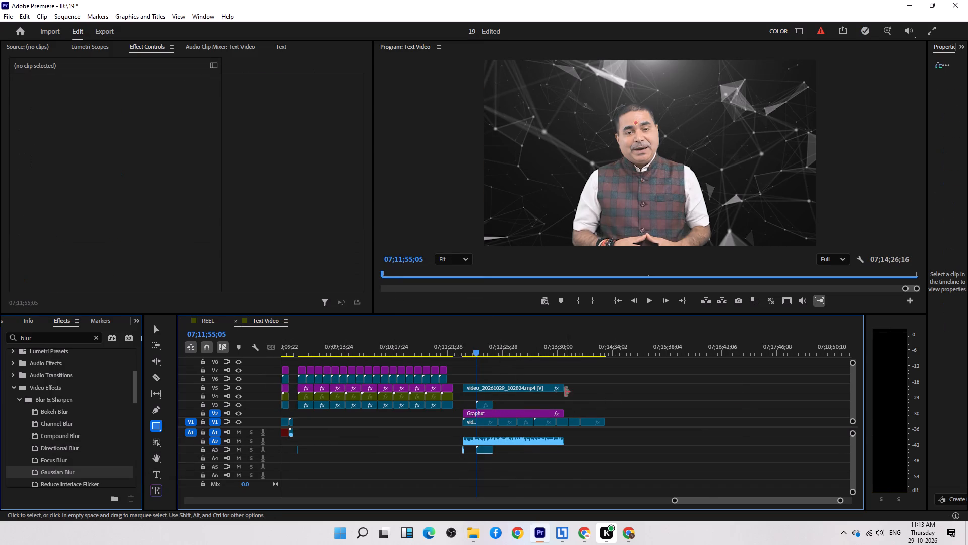
Move the short audio clip at the start of the presenter section from A3 down to A4.
{"action": "key", "text": "equal"}
{"action": "key", "text": "equal"}
{"action": "key", "text": "equal"}
{"action": "key", "text": "equal"}
{"action": "left_click_drag", "start_coordinate": [361, 452], "coordinate": [359, 461]}
{"action": "left_click_drag", "start_coordinate": [666, 454], "coordinate": [579, 448]}
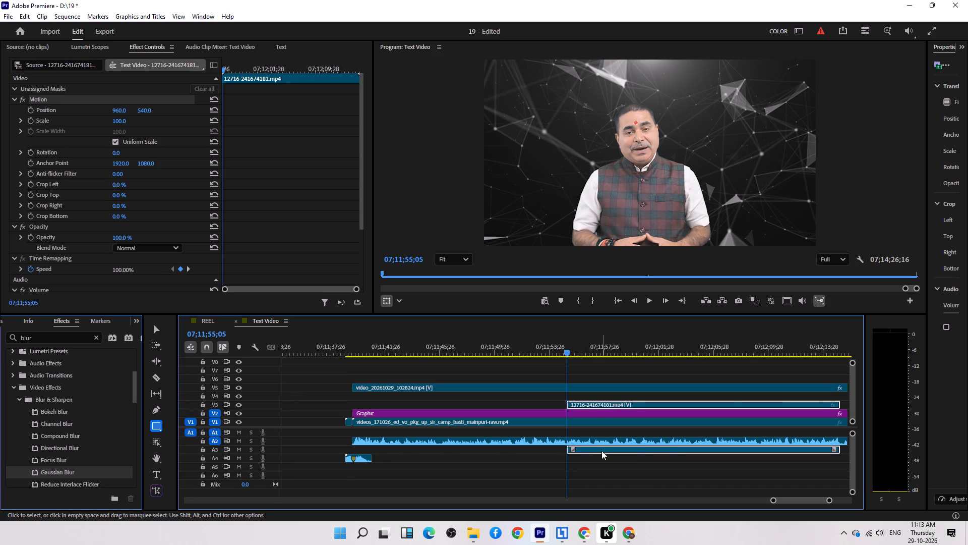
{"action": "left_click_drag", "start_coordinate": [601, 451], "coordinate": [385, 448]}
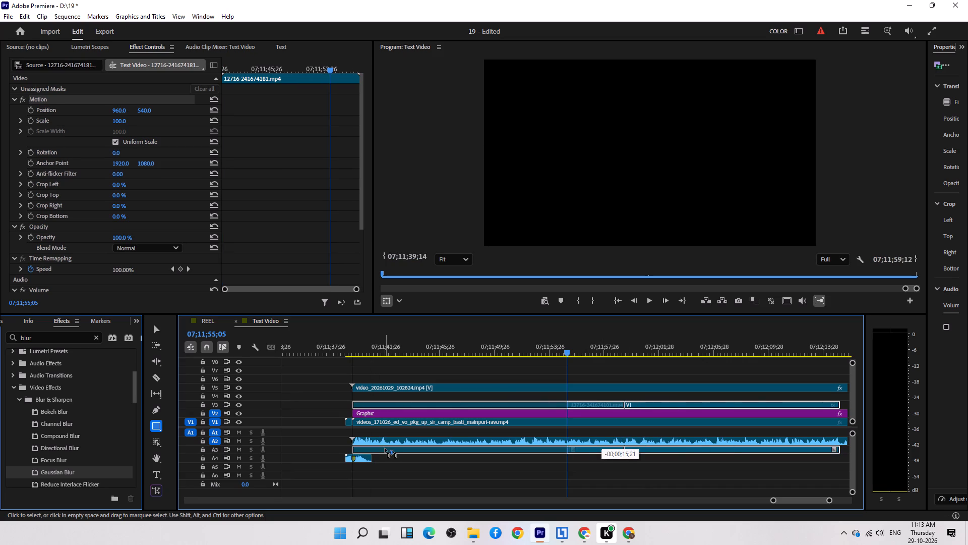
{"action": "right_click", "coordinate": [408, 451]}
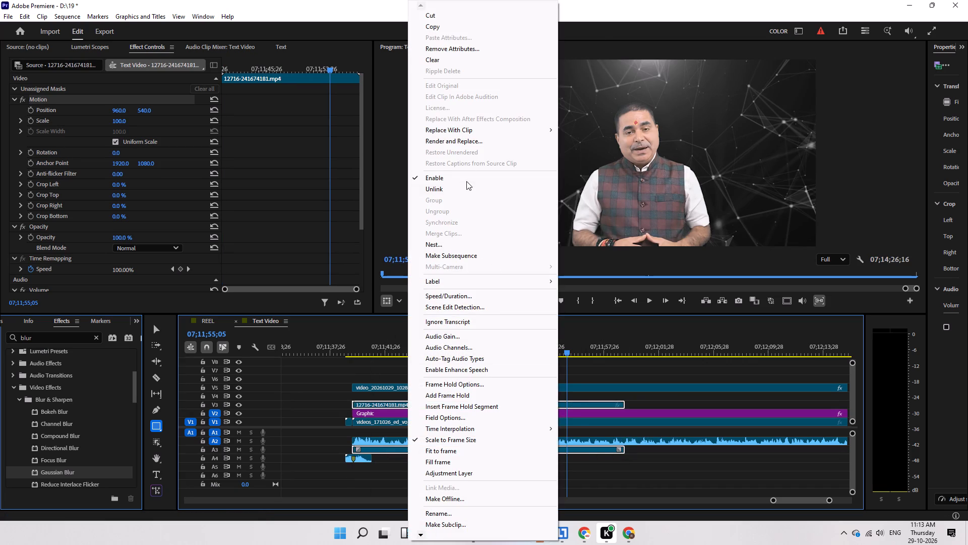
{"action": "left_click", "coordinate": [466, 194]}
{"action": "left_click", "coordinate": [456, 449]}
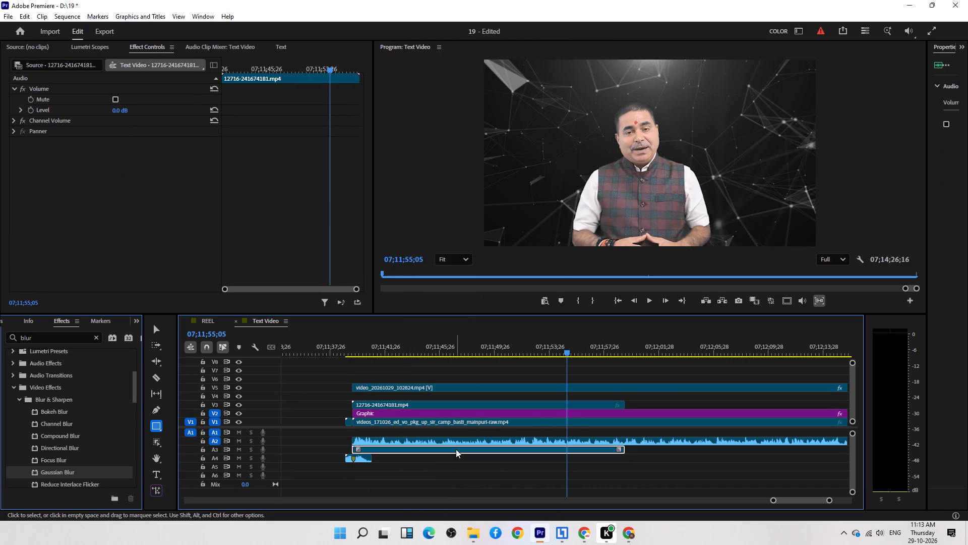
{"action": "key", "text": "Delete"}
{"action": "left_click", "coordinate": [421, 407]}
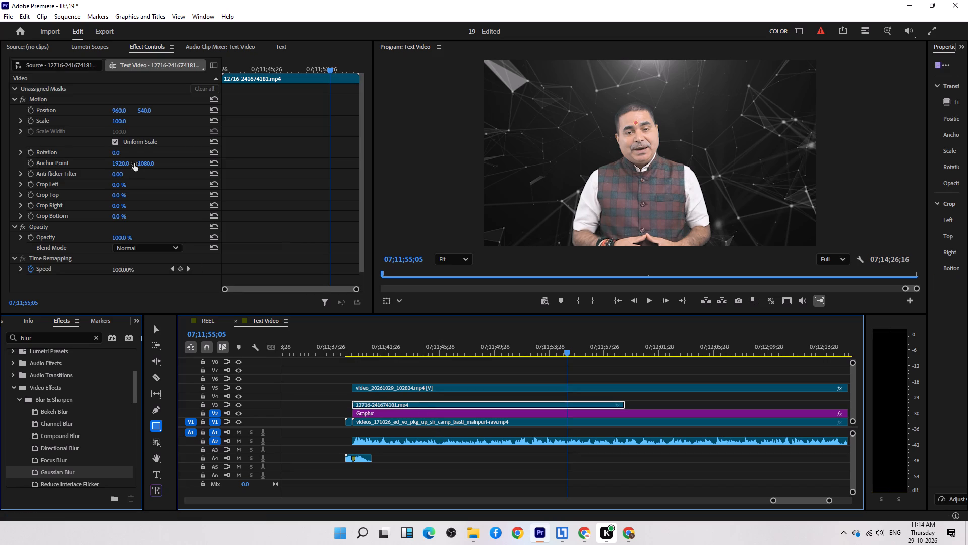
{"action": "left_click", "coordinate": [138, 253]}
{"action": "left_click", "coordinate": [138, 249]}
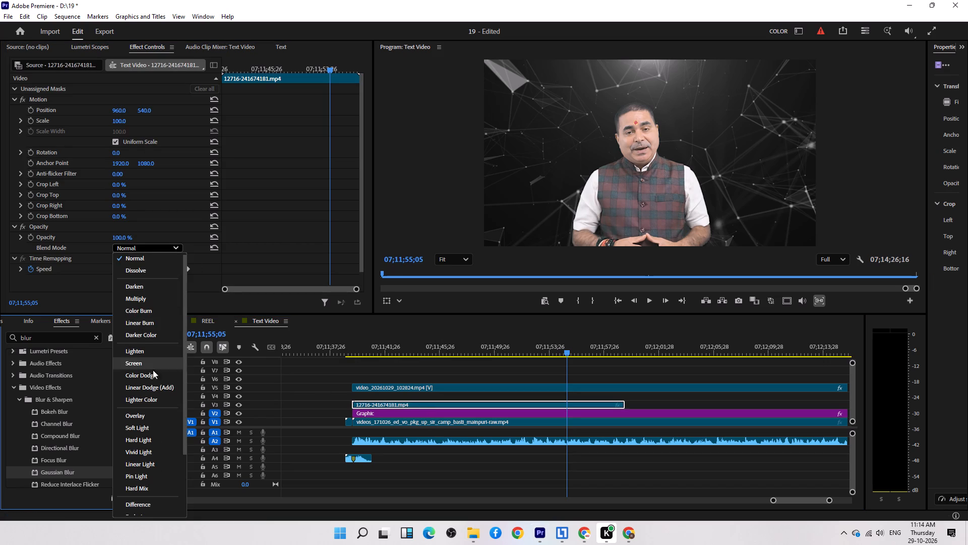
{"action": "left_click", "coordinate": [147, 367]}
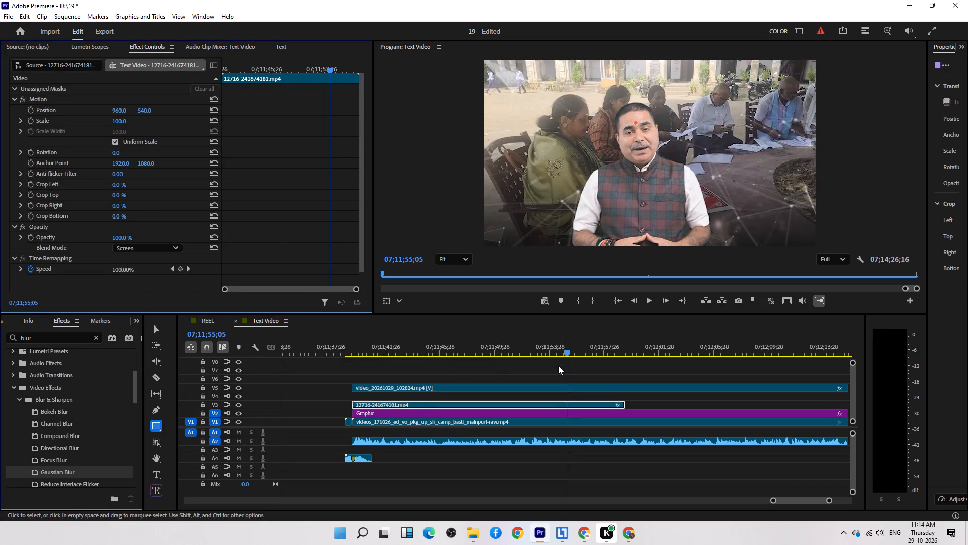
{"action": "left_click_drag", "start_coordinate": [570, 351], "coordinate": [594, 360]}
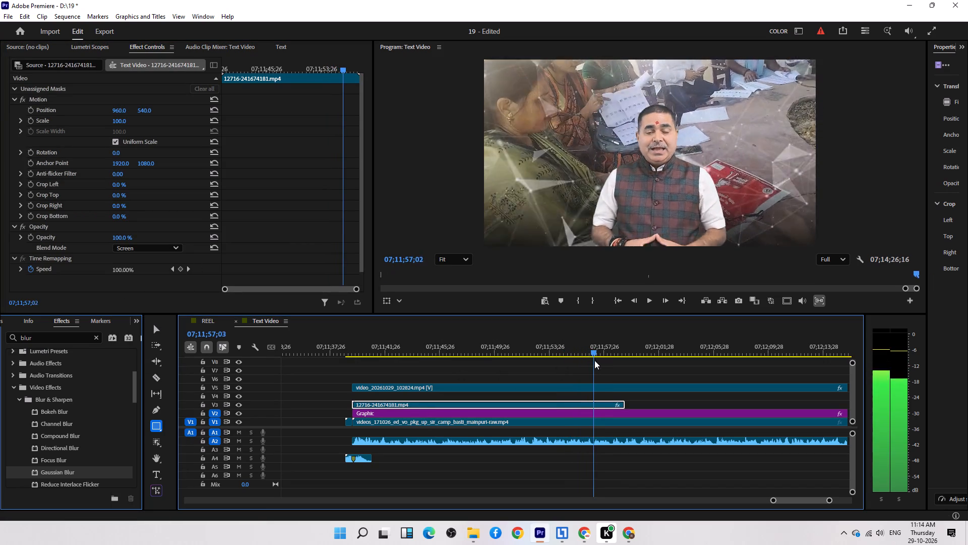
{"action": "left_click_drag", "start_coordinate": [594, 360], "coordinate": [583, 361]}
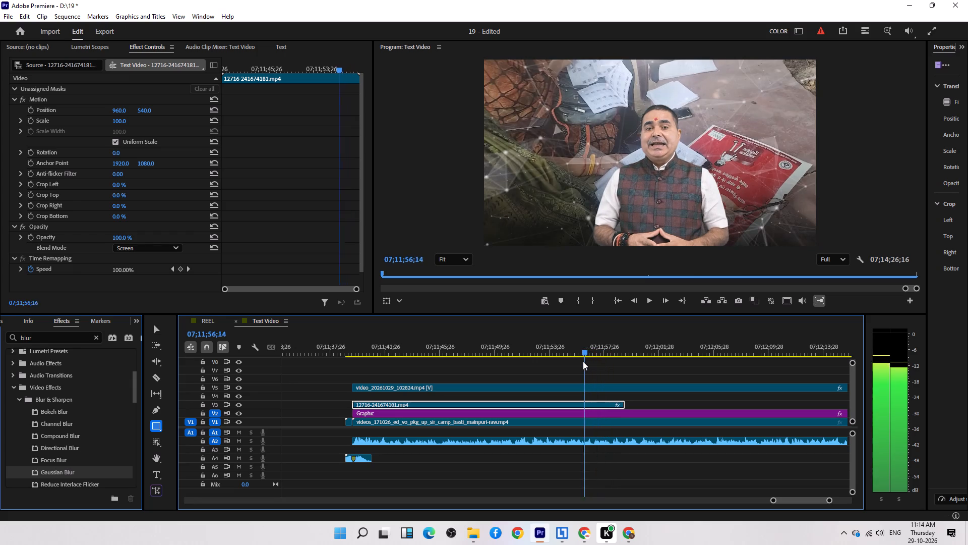
{"action": "left_click_drag", "start_coordinate": [583, 361], "coordinate": [528, 371]}
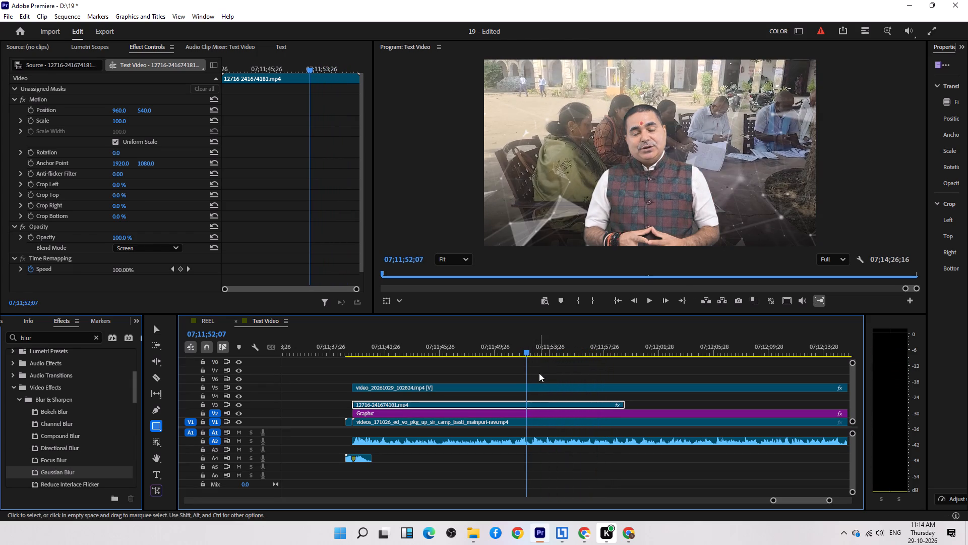
{"action": "left_click", "coordinate": [635, 472]}
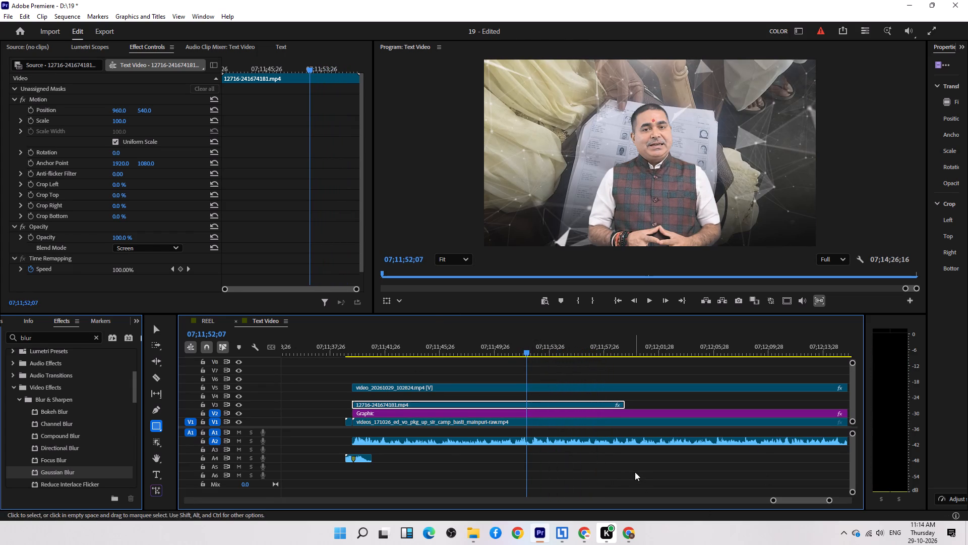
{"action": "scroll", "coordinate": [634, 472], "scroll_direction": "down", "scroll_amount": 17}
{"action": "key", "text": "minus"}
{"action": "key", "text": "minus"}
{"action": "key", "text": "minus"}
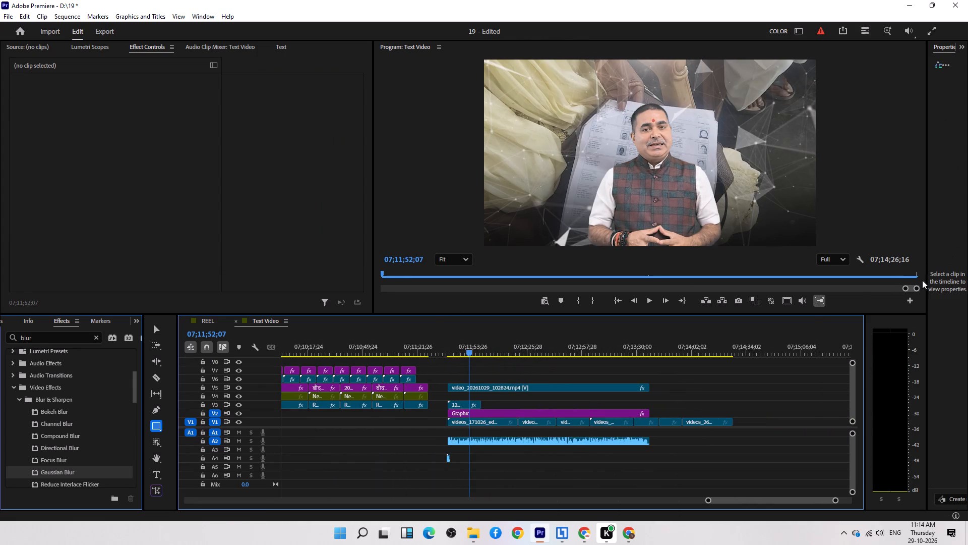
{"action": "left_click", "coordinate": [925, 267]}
Set the Lumetri Color exposure of the first background clip on V1, under the presenter, to -1.2.
{"action": "left_click_drag", "start_coordinate": [927, 268], "coordinate": [795, 273]}
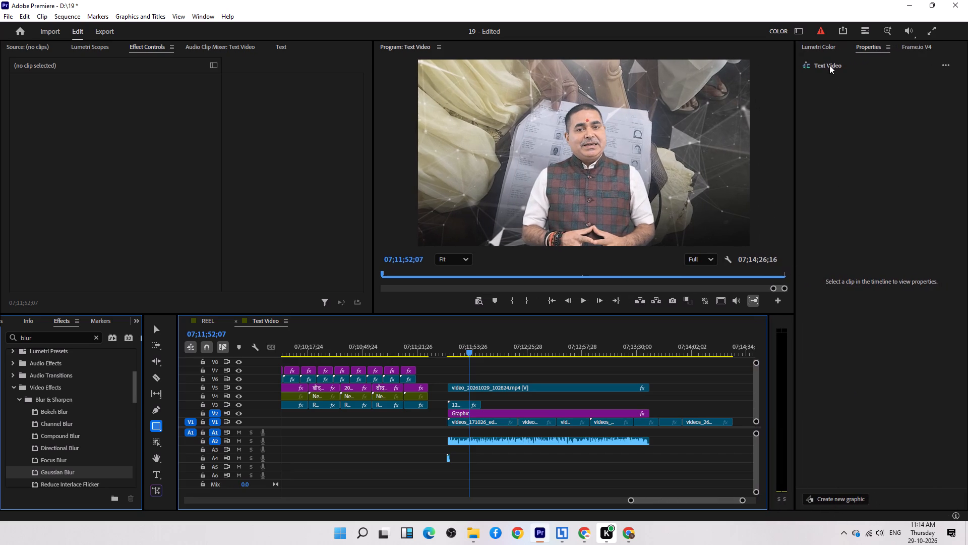
{"action": "left_click", "coordinate": [819, 39]}
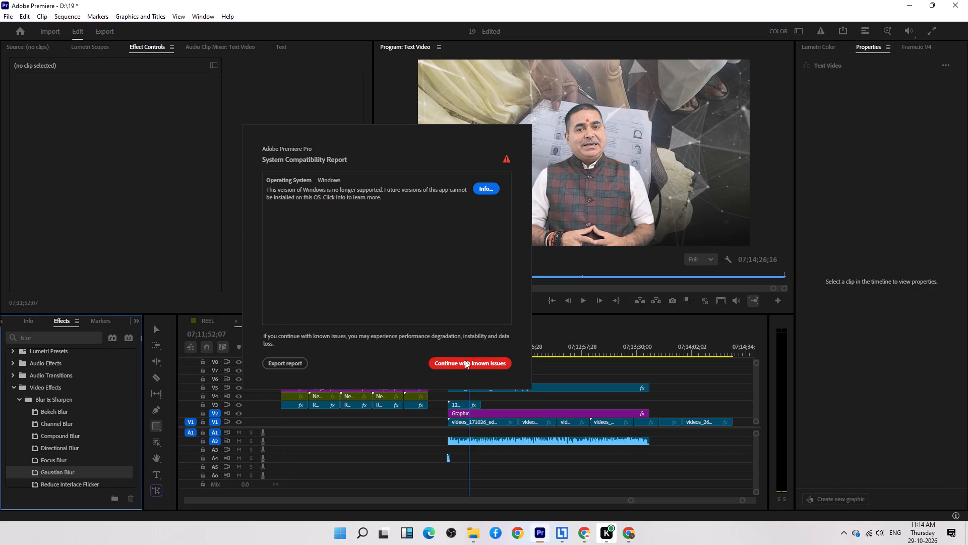
{"action": "left_click", "coordinate": [459, 367]}
{"action": "left_click", "coordinate": [824, 50]}
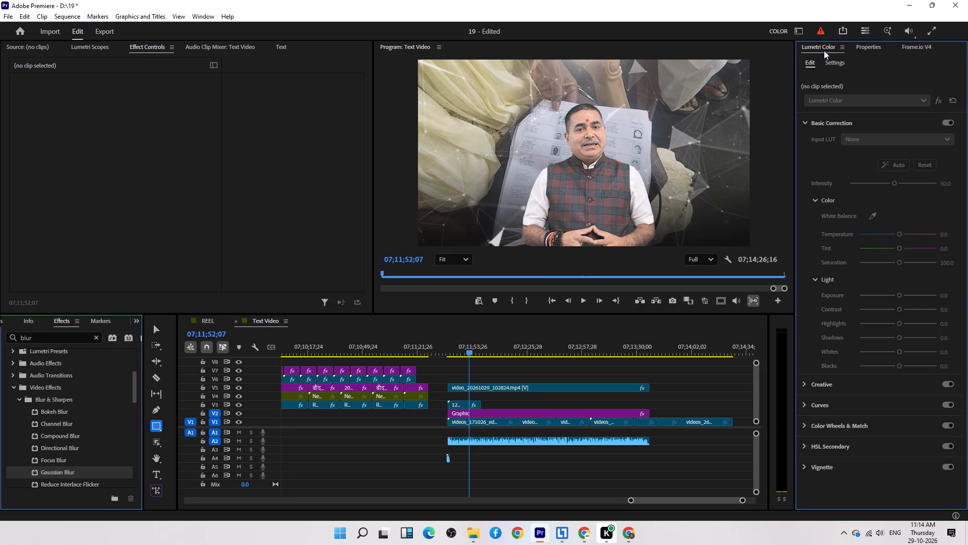
{"action": "left_click", "coordinate": [479, 419]}
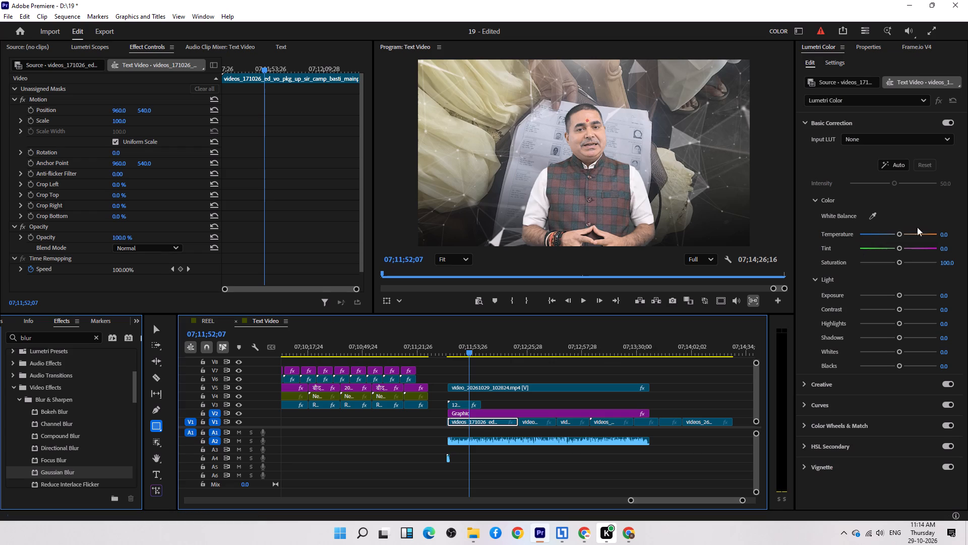
{"action": "left_click_drag", "start_coordinate": [897, 296], "coordinate": [877, 298]}
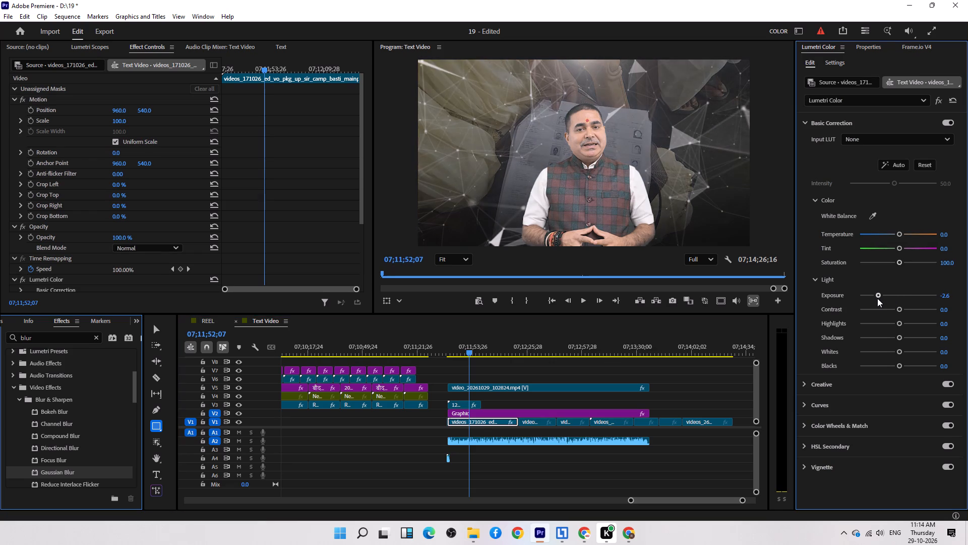
{"action": "left_click_drag", "start_coordinate": [877, 298], "coordinate": [888, 303]}
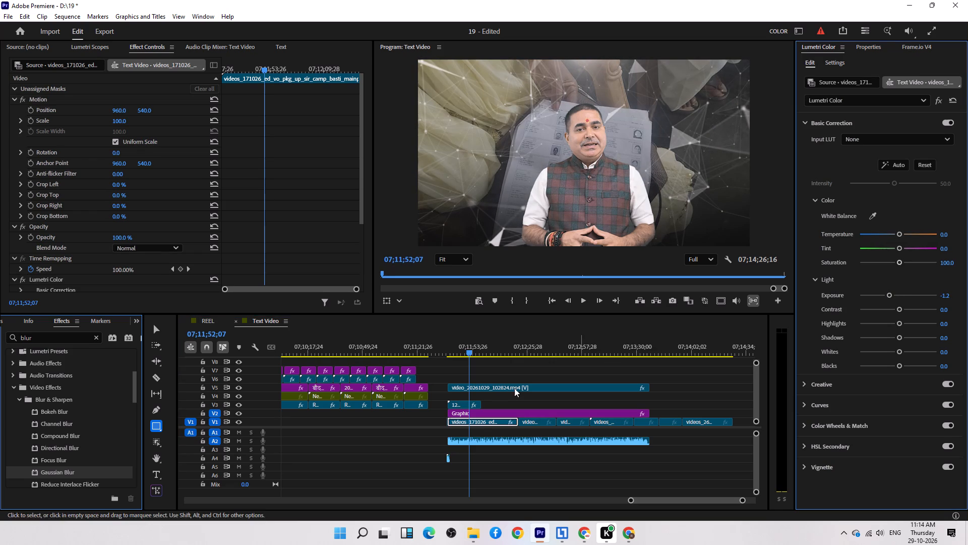
Scrub and play through the presenter section to examine the background footage and where the particle overlay ends.
{"action": "left_click_drag", "start_coordinate": [468, 352], "coordinate": [477, 354]}
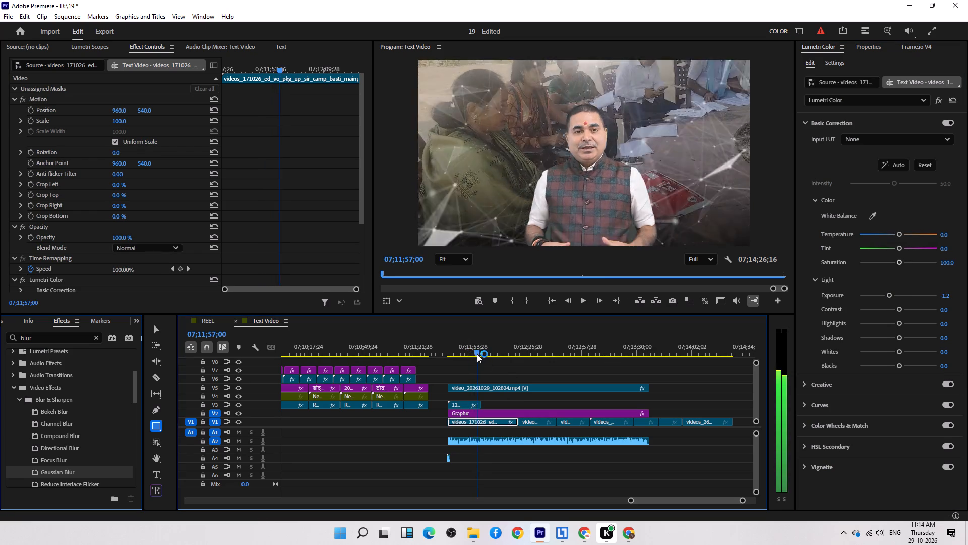
{"action": "left_click_drag", "start_coordinate": [477, 354], "coordinate": [496, 361]}
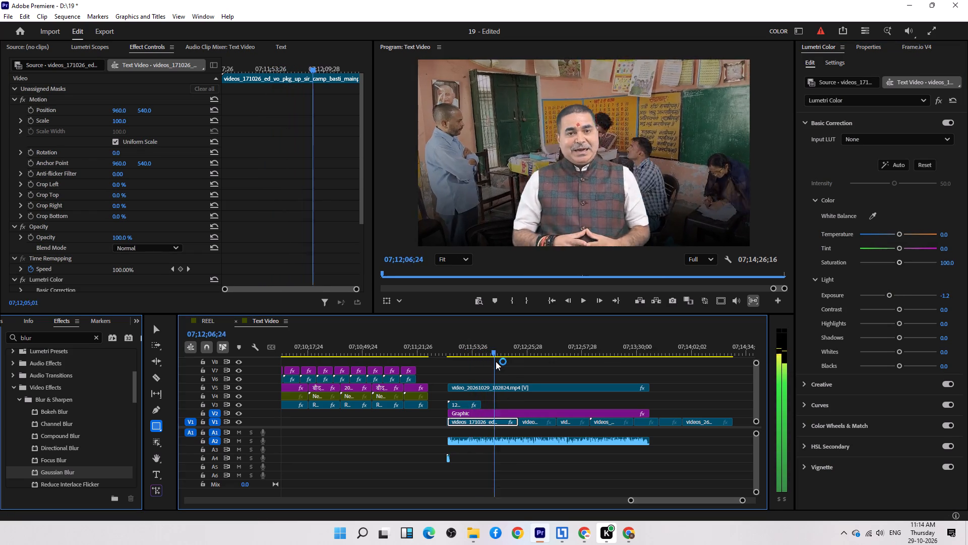
{"action": "left_click_drag", "start_coordinate": [496, 361], "coordinate": [535, 379]}
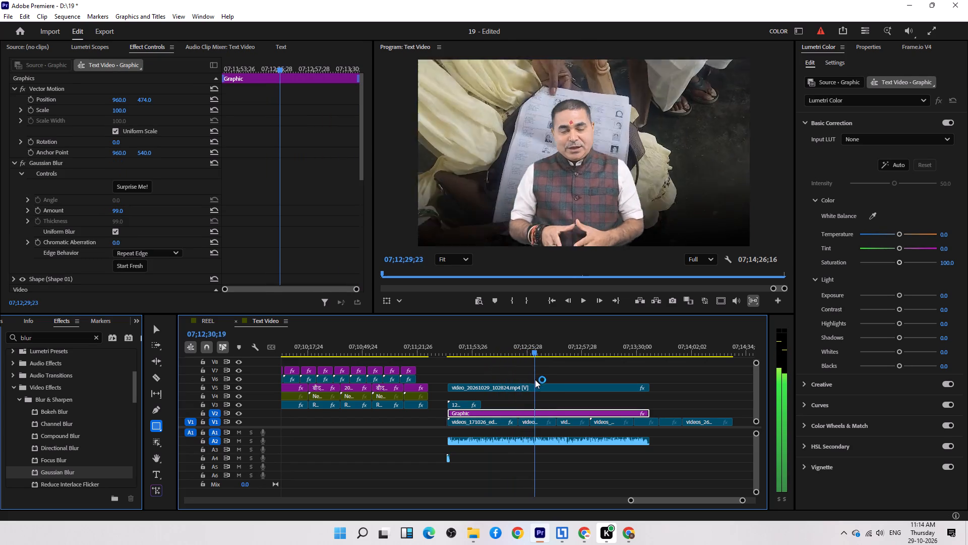
{"action": "left_click_drag", "start_coordinate": [535, 379], "coordinate": [559, 391]}
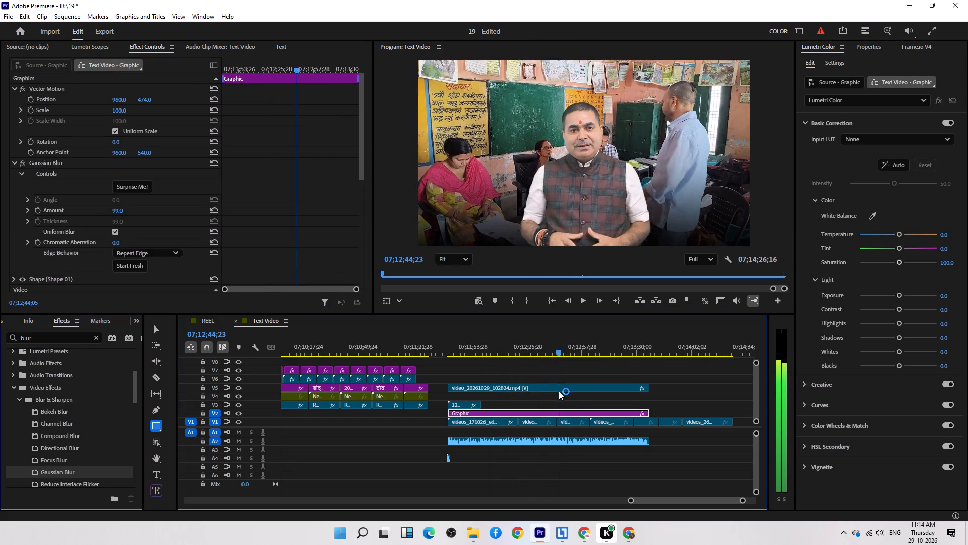
{"action": "left_click_drag", "start_coordinate": [559, 391], "coordinate": [584, 404]}
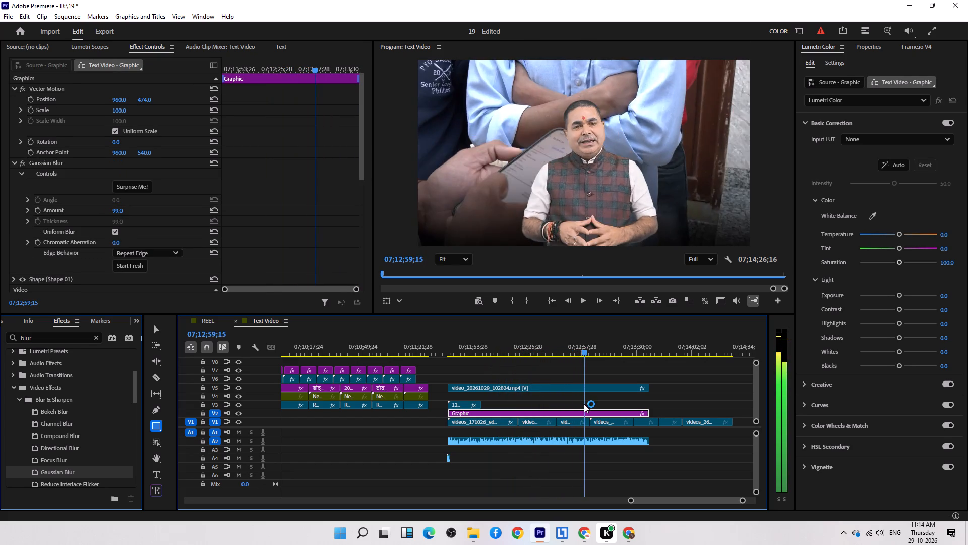
{"action": "left_click_drag", "start_coordinate": [584, 404], "coordinate": [520, 418]}
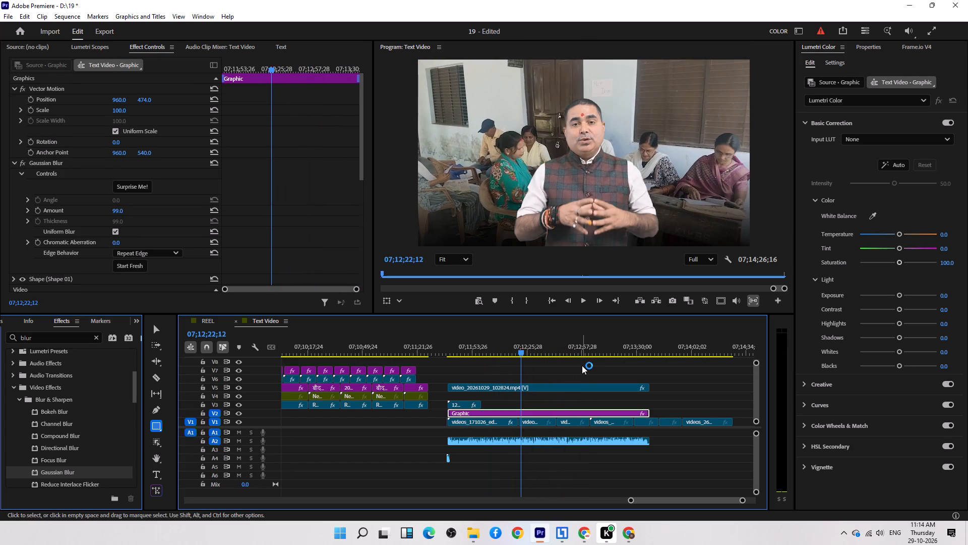
{"action": "left_click", "coordinate": [582, 365]}
{"action": "key", "text": "space"}
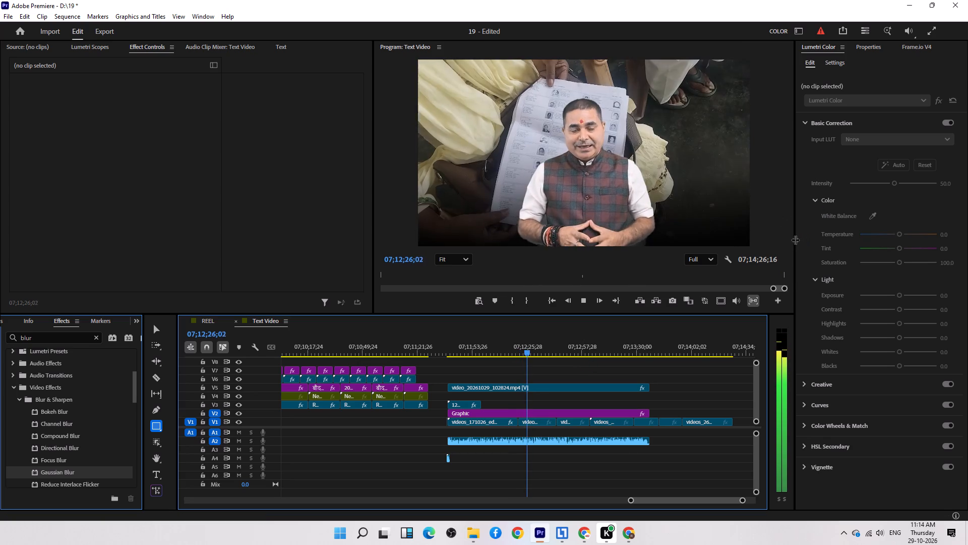
Narrow the Lumetri Color panel and widen the timeline and program monitor area again.
{"action": "left_click_drag", "start_coordinate": [794, 239], "coordinate": [929, 260]}
{"action": "left_click_drag", "start_coordinate": [767, 390], "coordinate": [906, 400]}
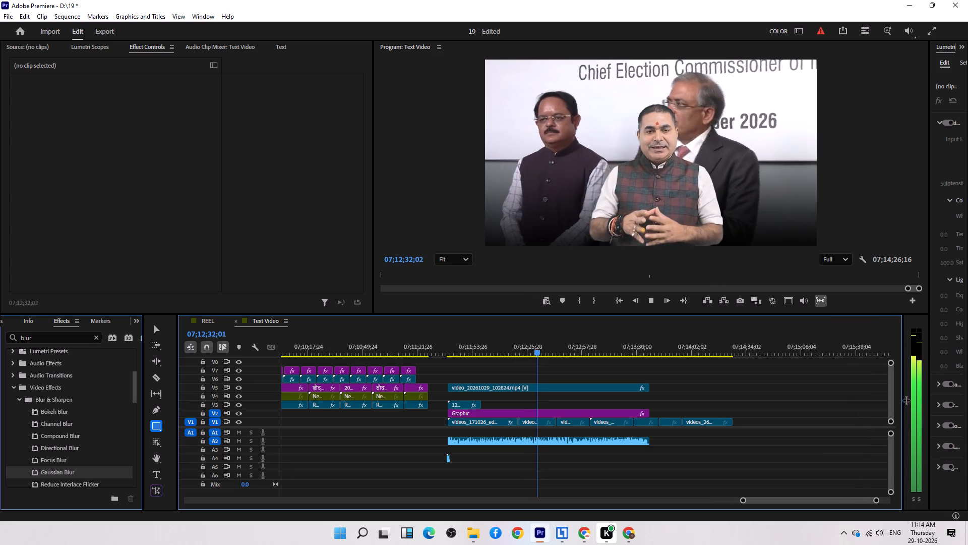
{"action": "left_click_drag", "start_coordinate": [906, 400], "coordinate": [908, 401]}
{"action": "left_click", "coordinate": [772, 402]}
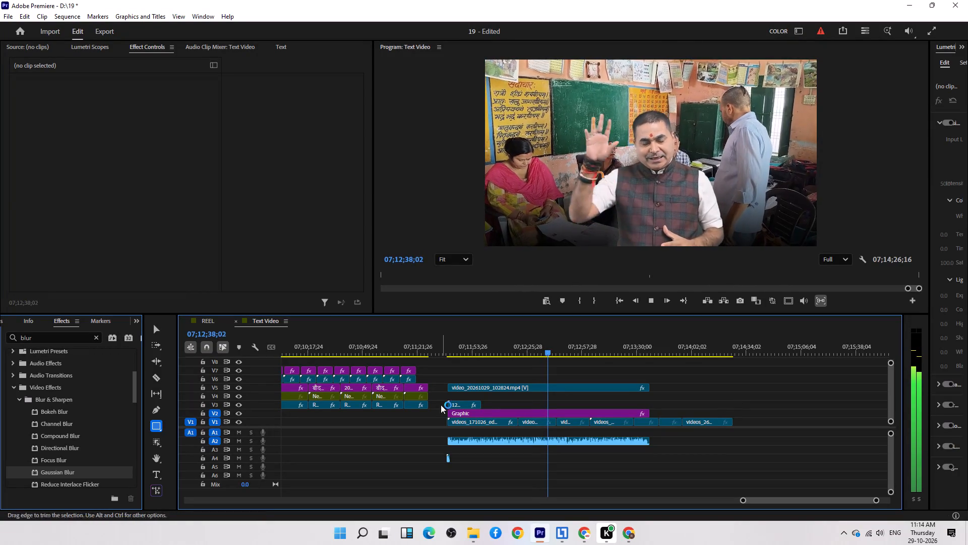
{"action": "left_click", "coordinate": [459, 401]}
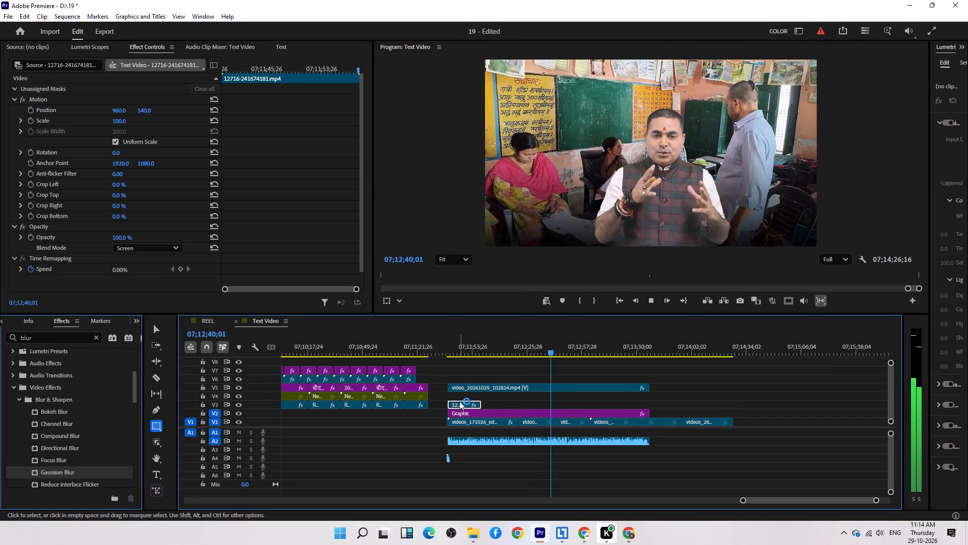
{"action": "left_click_drag", "start_coordinate": [459, 401], "coordinate": [493, 403], "text": "alt"}
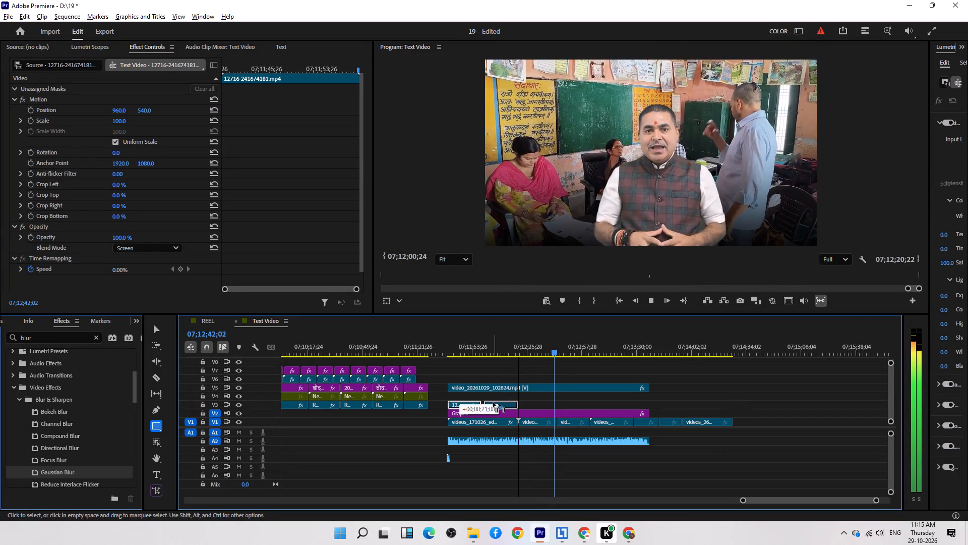
{"action": "left_click_drag", "start_coordinate": [493, 403], "coordinate": [492, 405], "text": "alt"}
{"action": "left_click_drag", "start_coordinate": [461, 405], "coordinate": [539, 406], "text": "alt"}
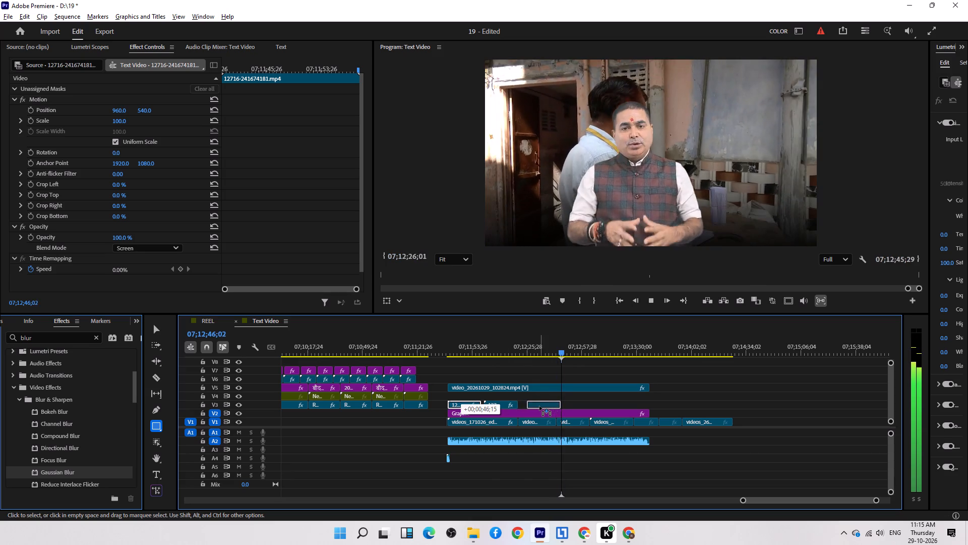
{"action": "left_click_drag", "start_coordinate": [539, 406], "coordinate": [533, 407], "text": "alt"}
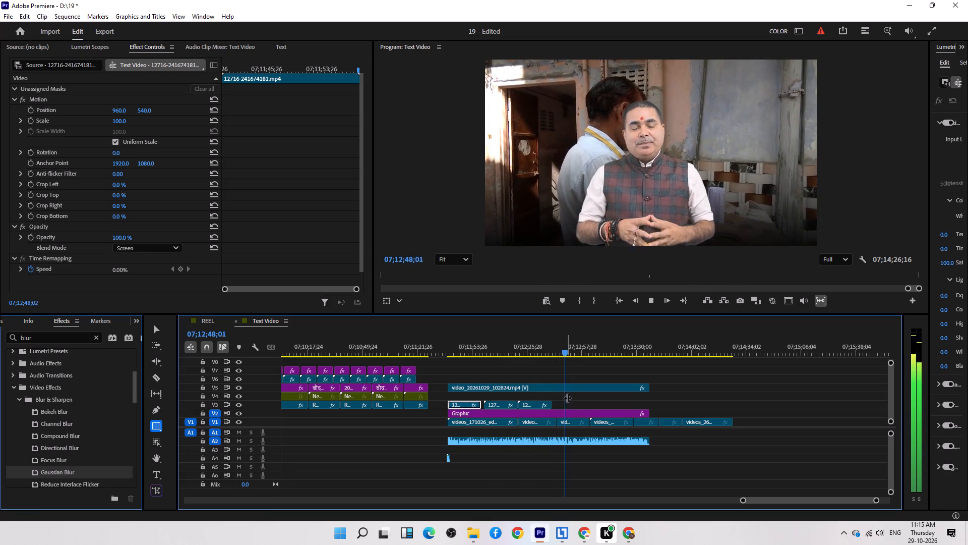
{"action": "left_click_drag", "start_coordinate": [557, 400], "coordinate": [511, 404]}
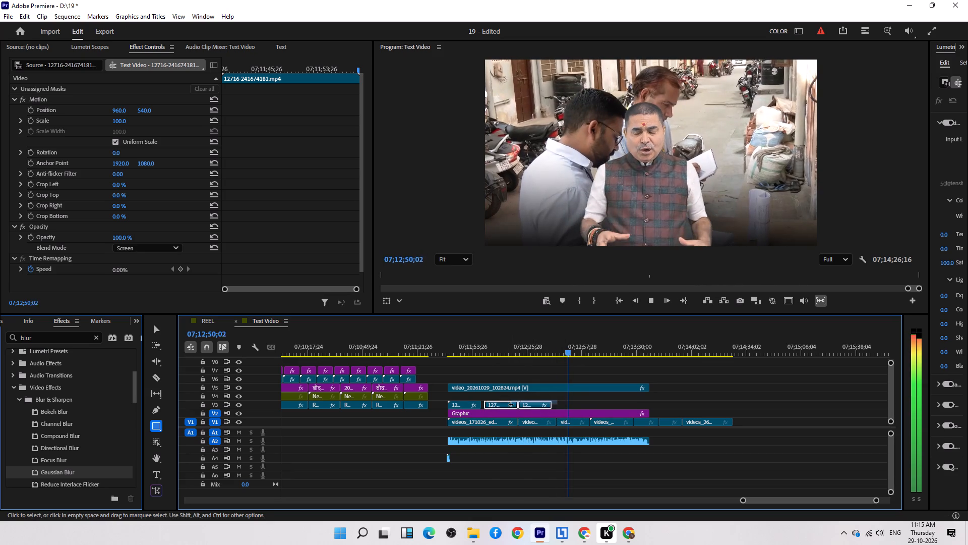
{"action": "left_click_drag", "start_coordinate": [511, 404], "coordinate": [509, 404]}
{"action": "left_click", "coordinate": [500, 406]}
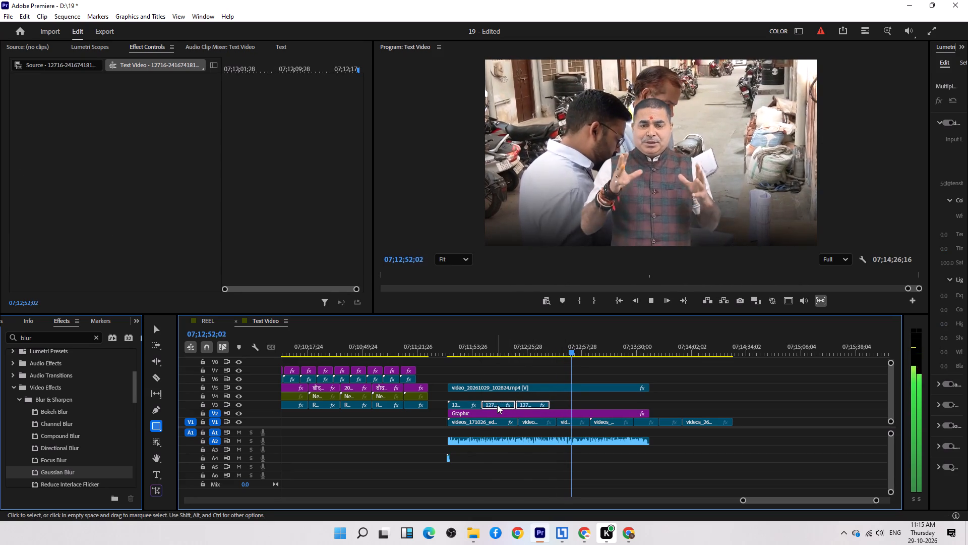
Duplicate the two overlay copies together further along V3 and close the gap so they directly follow the earlier ones.
{"action": "left_click_drag", "start_coordinate": [498, 404], "coordinate": [578, 402], "text": "alt"}
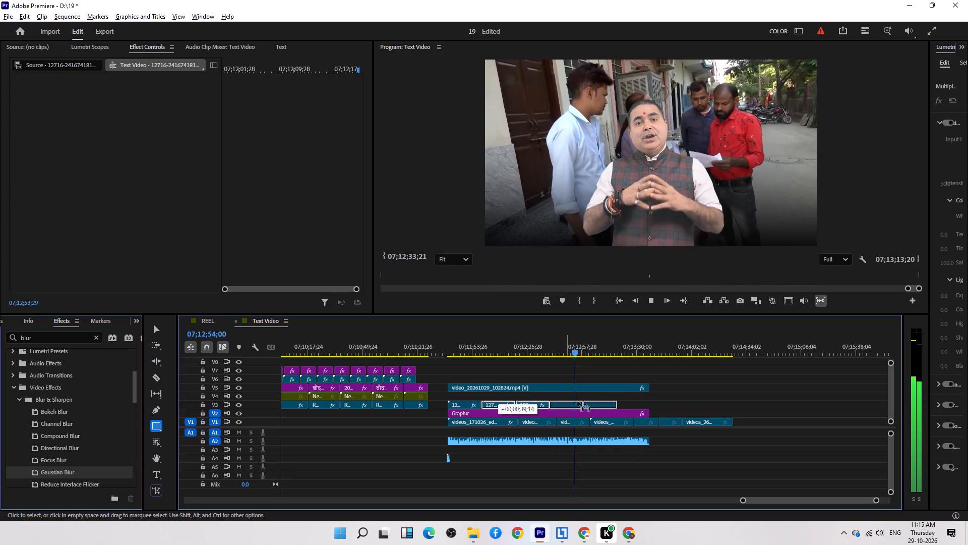
{"action": "left_click_drag", "start_coordinate": [578, 402], "coordinate": [567, 404], "text": "alt"}
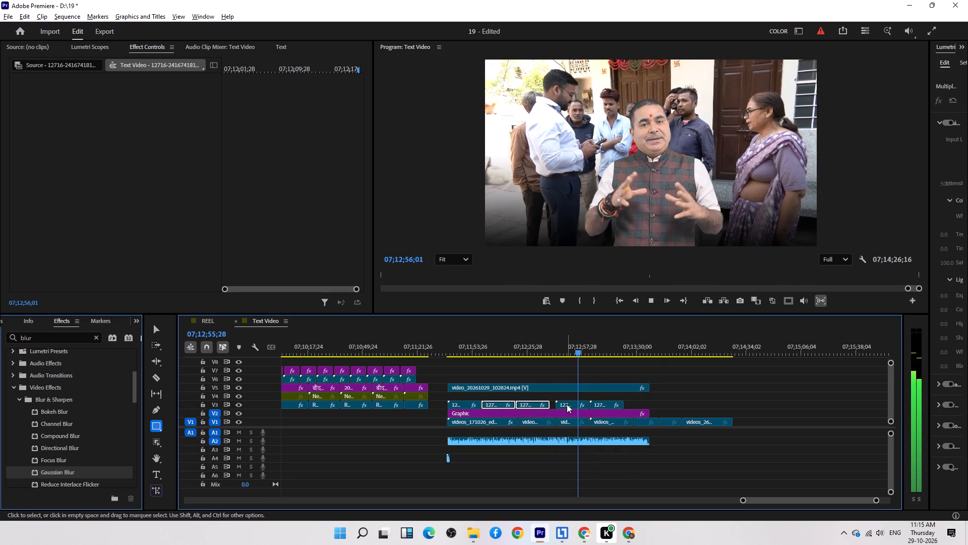
{"action": "left_click_drag", "start_coordinate": [563, 393], "coordinate": [608, 404]}
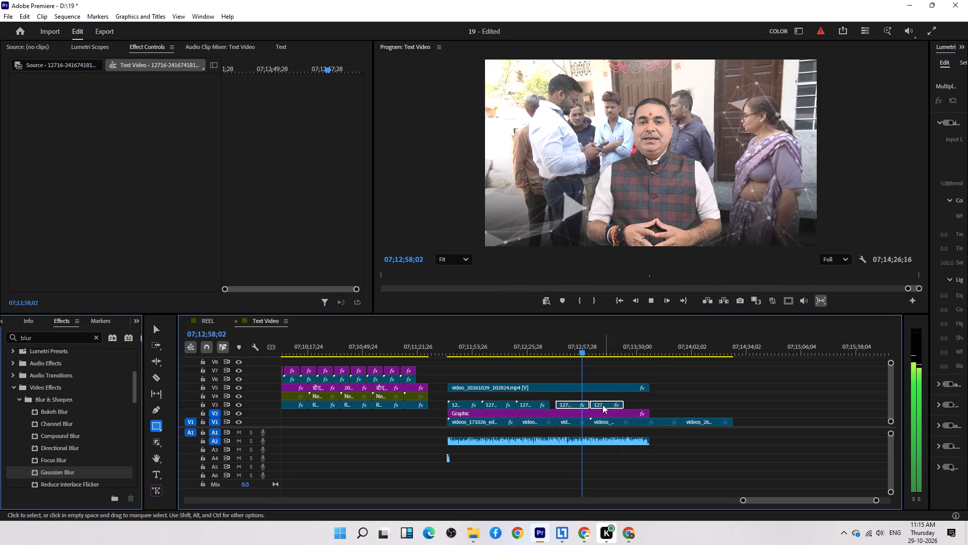
{"action": "left_click_drag", "start_coordinate": [574, 403], "coordinate": [569, 402]}
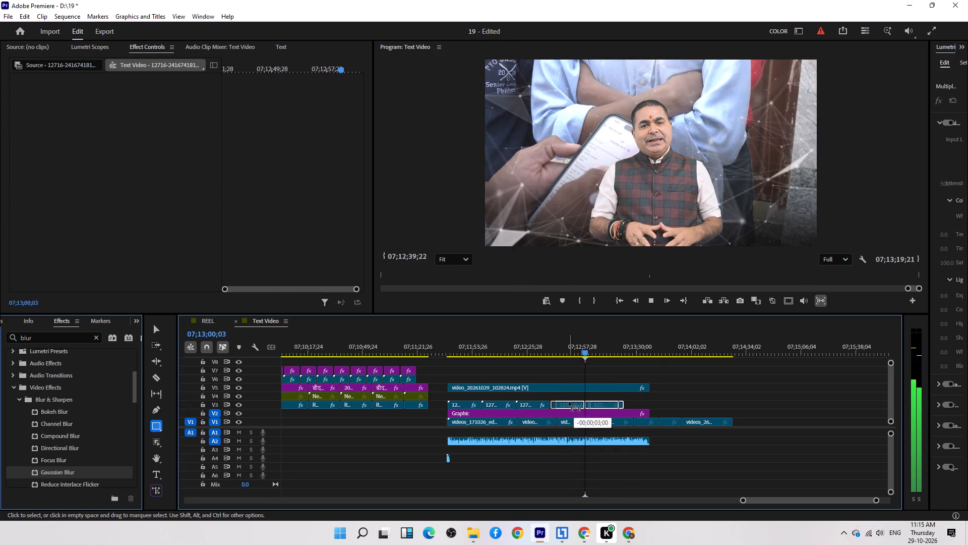
{"action": "left_click_drag", "start_coordinate": [569, 402], "coordinate": [567, 402]}
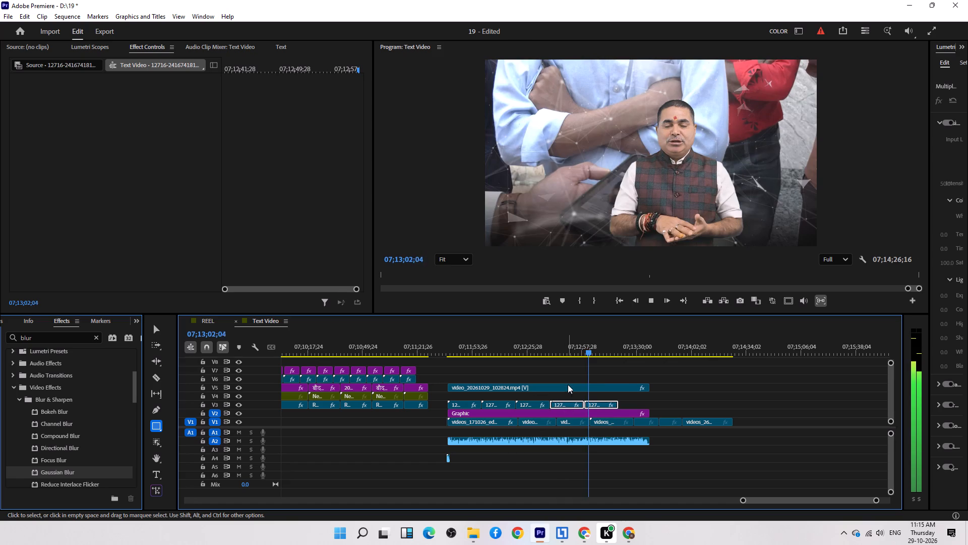
{"action": "left_click", "coordinate": [693, 386]}
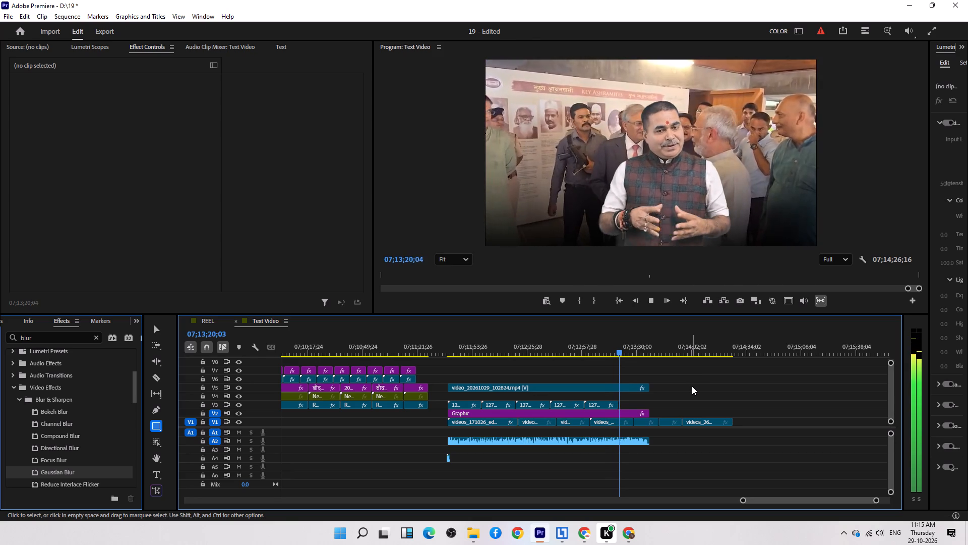
Copy the last overlay clip on V3 so the new copy ends level with the presenter clip, overwriting the overlap.
{"action": "left_click_drag", "start_coordinate": [688, 401], "coordinate": [605, 407]}
{"action": "left_click_drag", "start_coordinate": [600, 405], "coordinate": [633, 406], "text": "alt"}
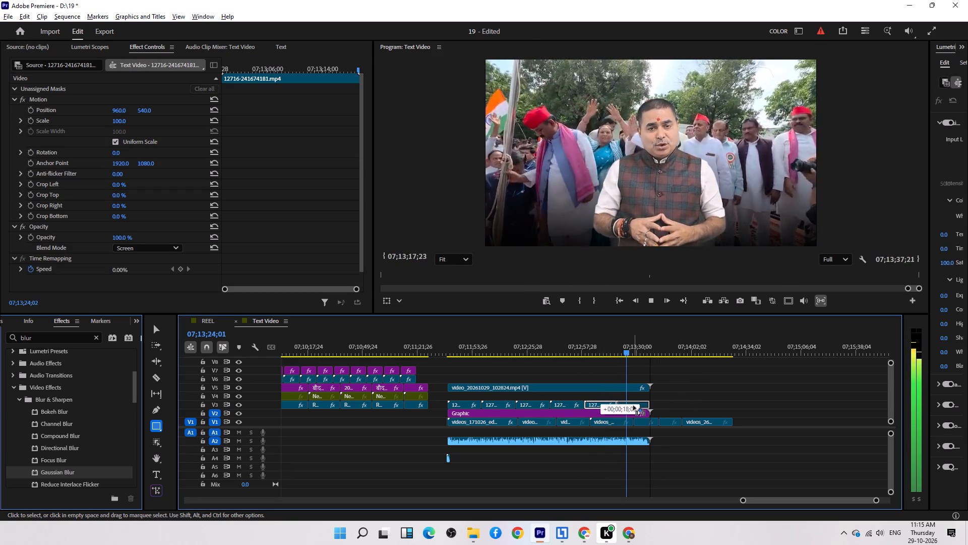
{"action": "left_click_drag", "start_coordinate": [633, 406], "coordinate": [635, 406], "text": "alt"}
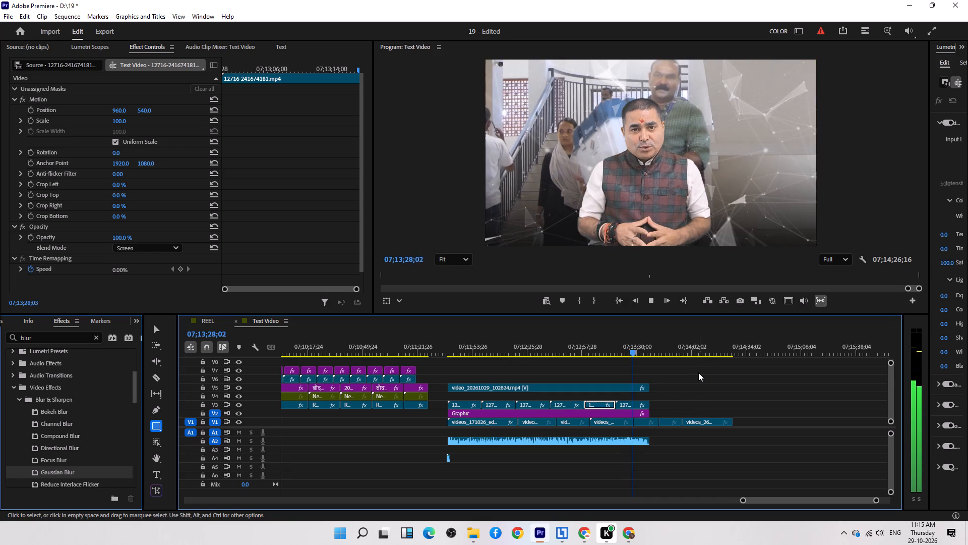
Play and scrub several points of the presenter section to check the repeated overlay, returning the playhead to its start.
{"action": "key", "text": "space"}
{"action": "left_click_drag", "start_coordinate": [636, 349], "coordinate": [563, 353]}
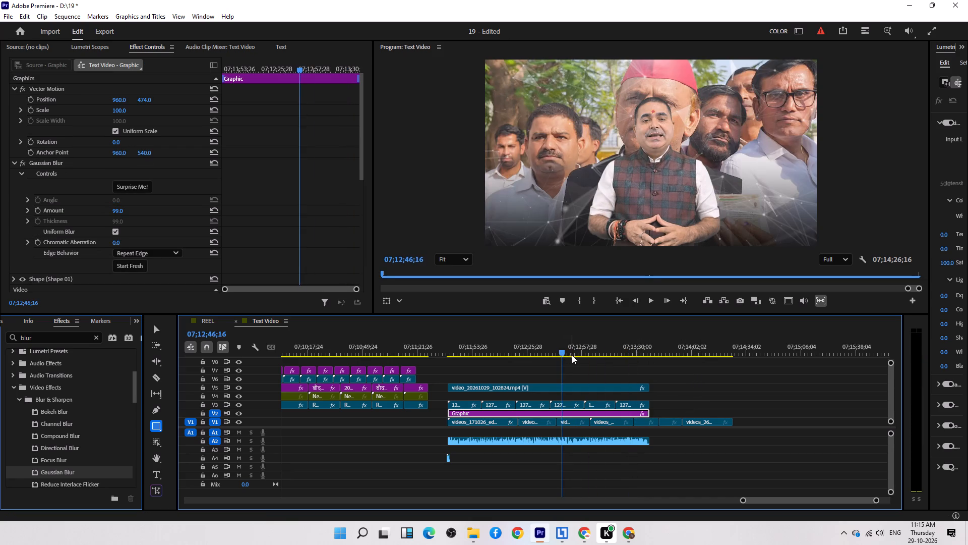
{"action": "key", "text": "space"}
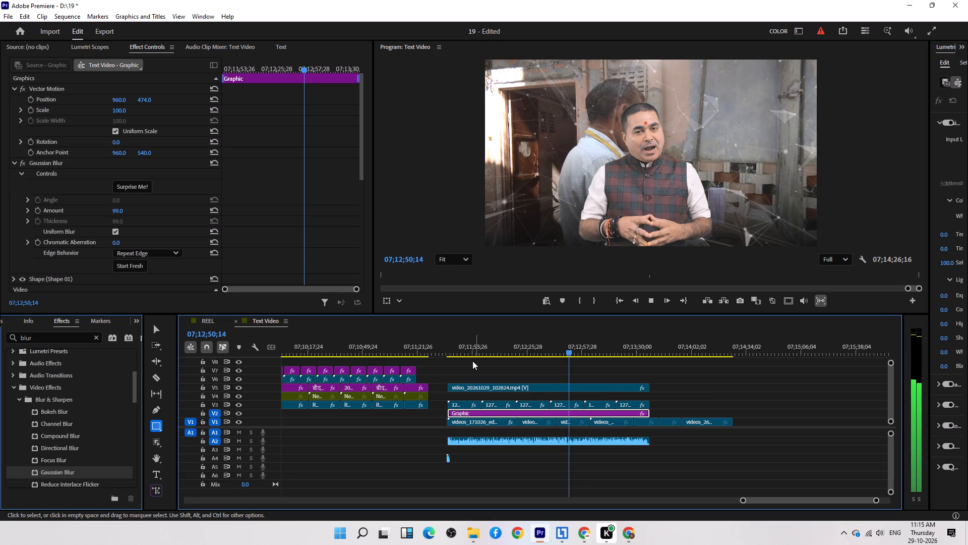
{"action": "left_click", "coordinate": [464, 349]}
{"action": "left_click_drag", "start_coordinate": [464, 349], "coordinate": [509, 368]}
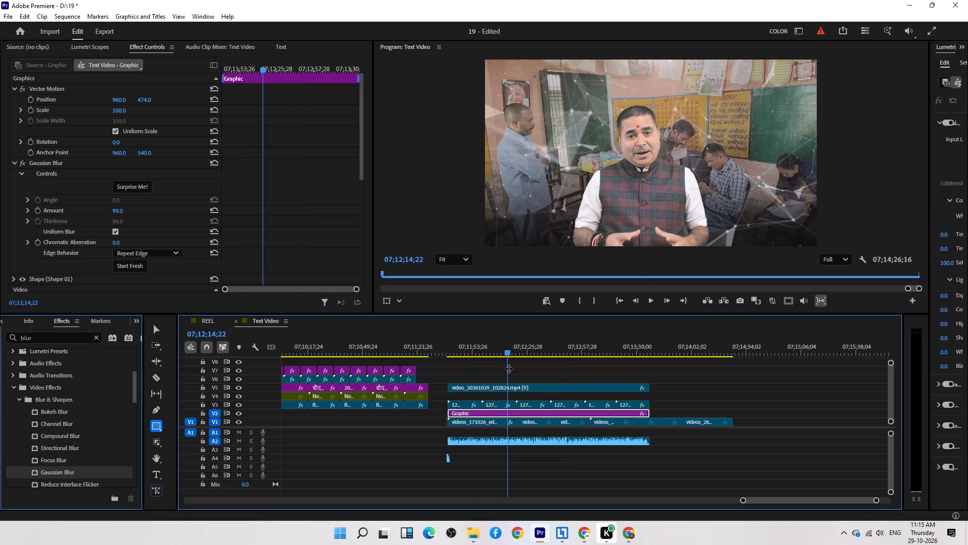
{"action": "key", "text": "space"}
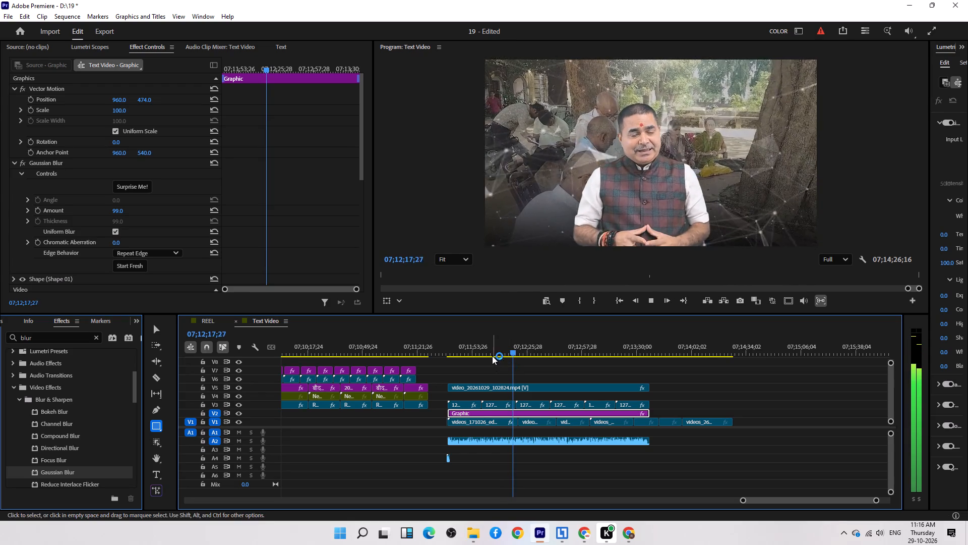
{"action": "left_click", "coordinate": [494, 351]}
{"action": "key", "text": "space"}
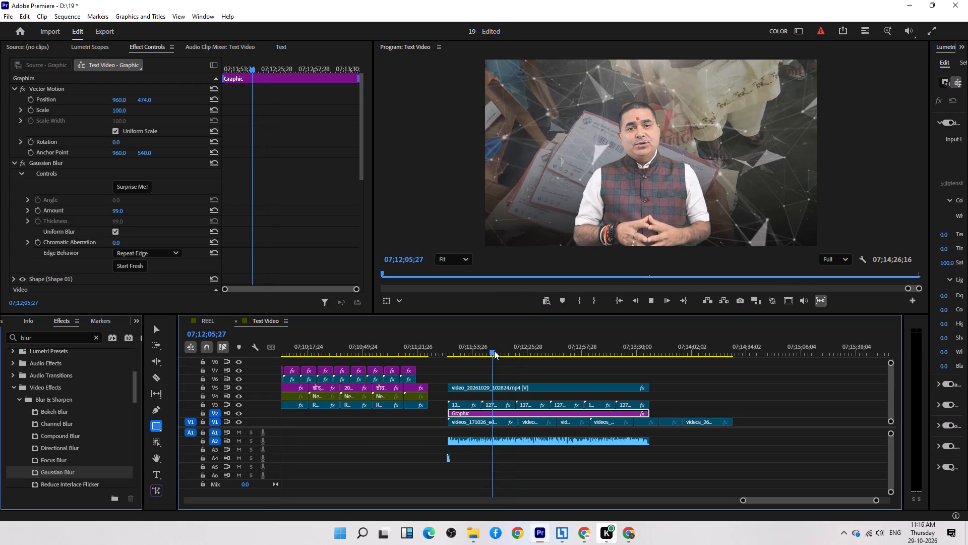
{"action": "left_click_drag", "start_coordinate": [471, 344], "coordinate": [447, 354]}
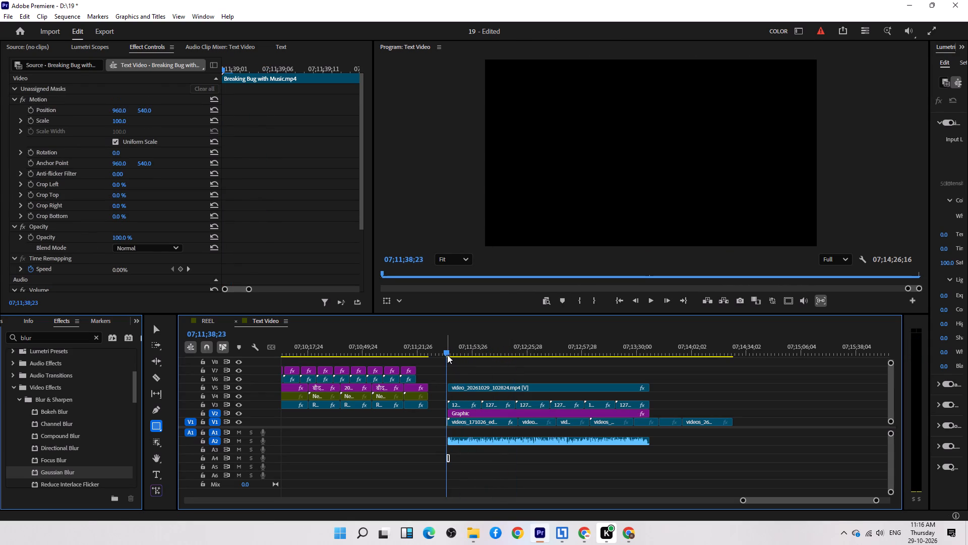
{"action": "key", "text": "Down"}
{"action": "key", "text": "Down"}
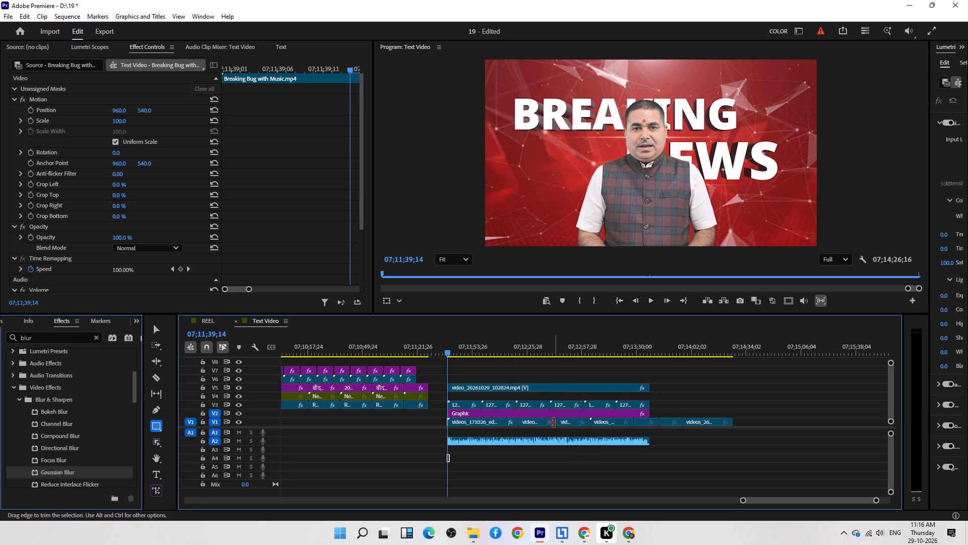
{"action": "key", "text": "equal"}
{"action": "key", "text": "equal"}
{"action": "key", "text": "equal"}
{"action": "type", "text": "=="}
{"action": "key", "text": "equal"}
{"action": "scroll", "coordinate": [566, 424], "scroll_direction": "down", "scroll_amount": 7}
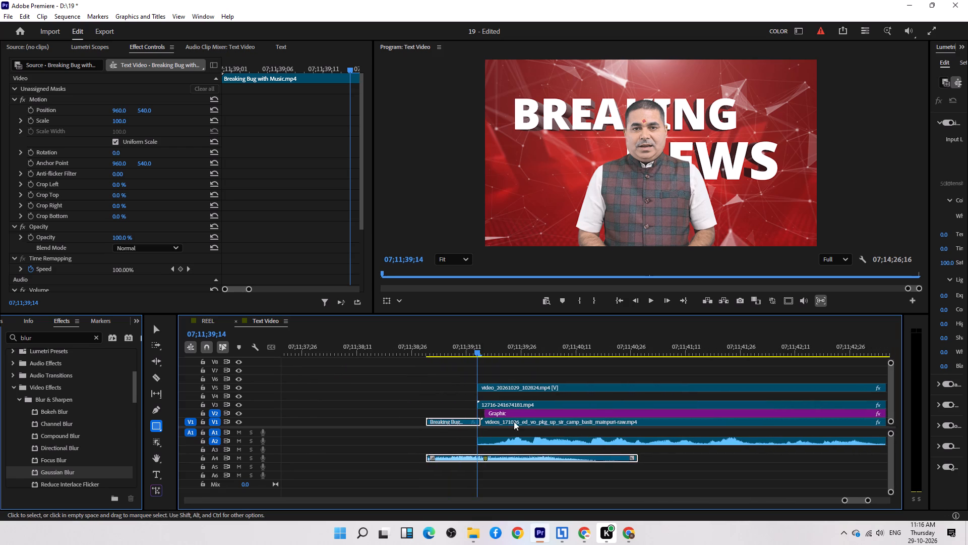
{"action": "left_click_drag", "start_coordinate": [535, 403], "coordinate": [540, 401]}
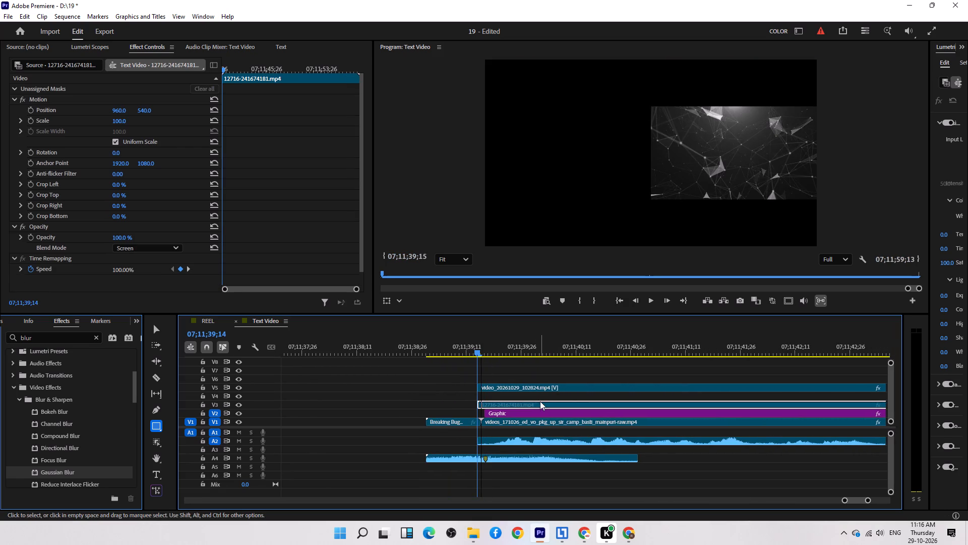
Align the starts of the presenter clip and the V2 gradient graphic with the V1 footage at 07;11;39;15, and play to check.
{"action": "left_click_drag", "start_coordinate": [515, 435], "coordinate": [523, 434]}
{"action": "left_click_drag", "start_coordinate": [505, 438], "coordinate": [515, 439]}
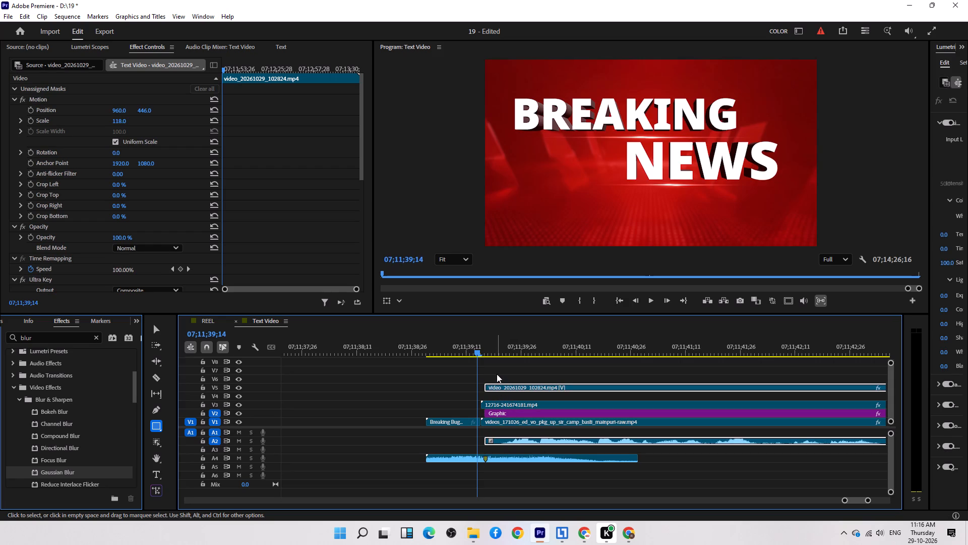
{"action": "key", "text": "Down"}
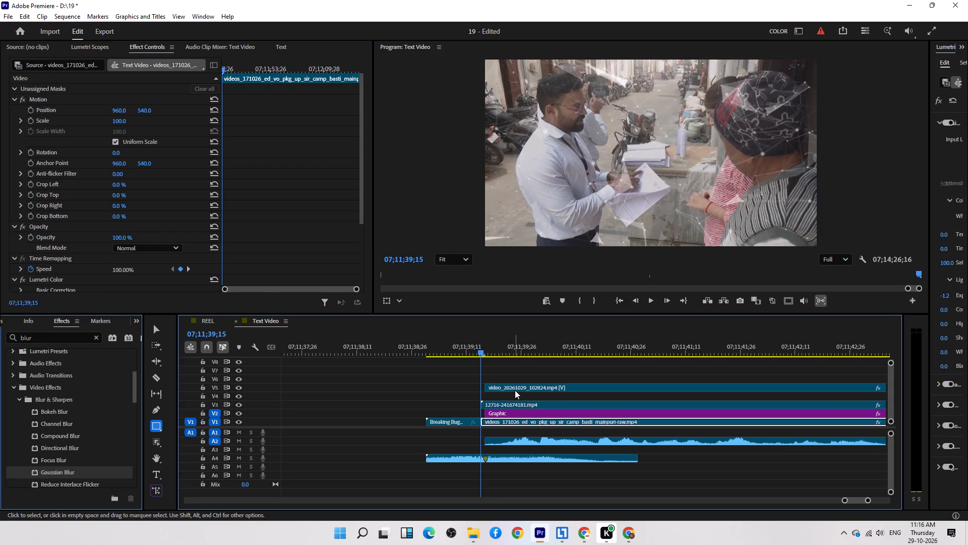
{"action": "left_click_drag", "start_coordinate": [515, 390], "coordinate": [509, 390]}
{"action": "left_click", "coordinate": [512, 386]}
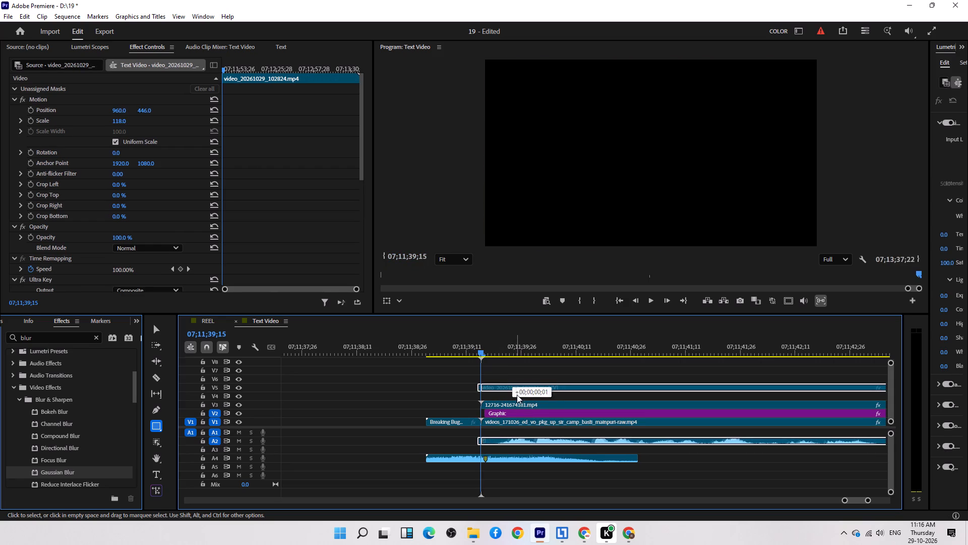
{"action": "left_click_drag", "start_coordinate": [512, 411], "coordinate": [507, 412]}
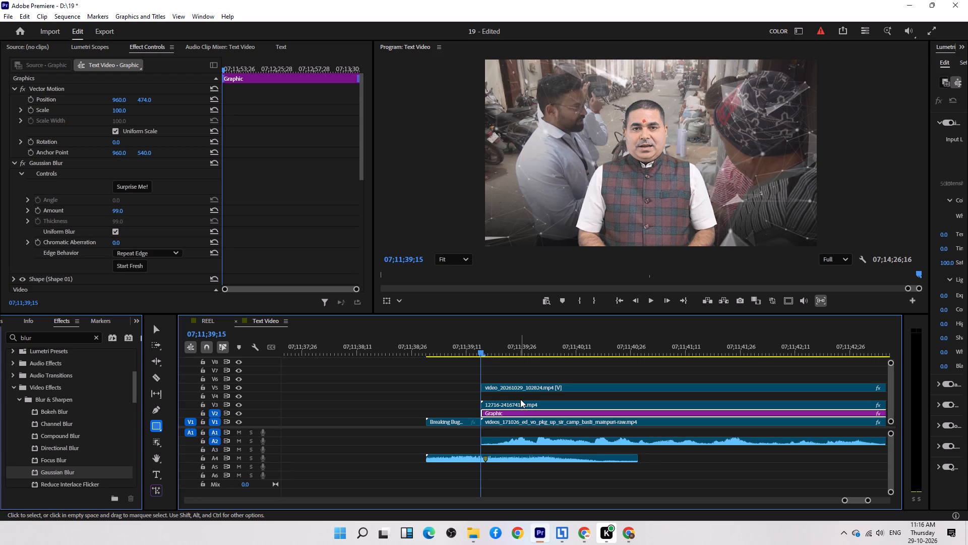
{"action": "key", "text": "space"}
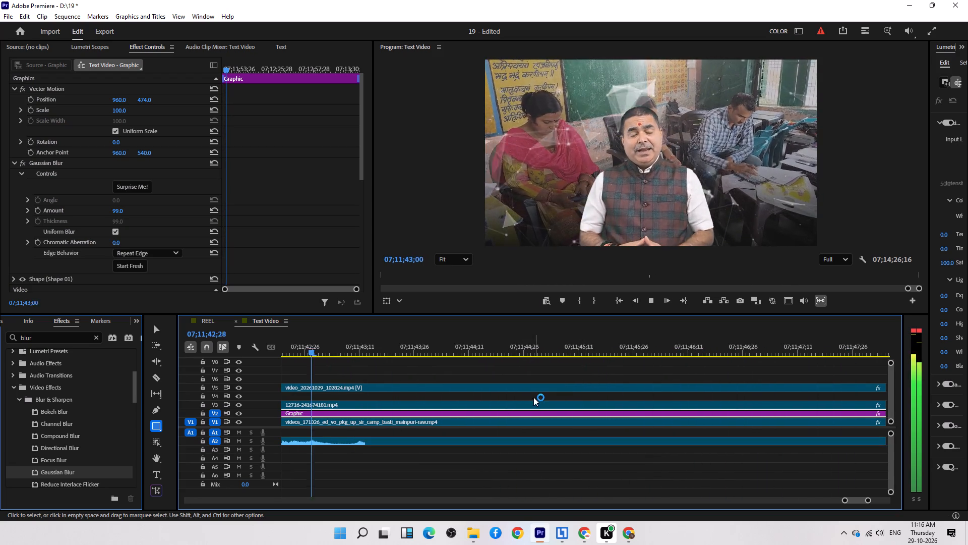
{"action": "key", "text": "space"}
{"action": "key", "text": "Up"}
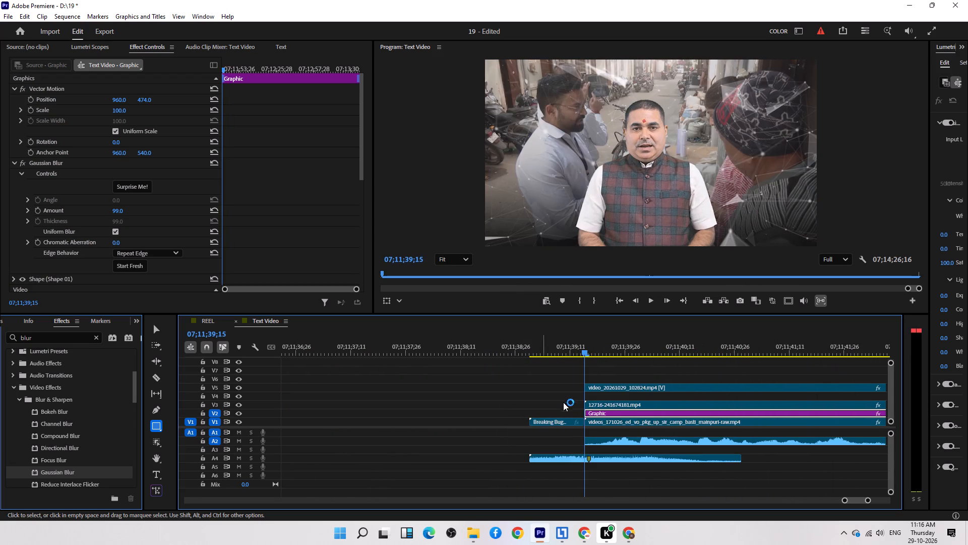
Apply the default transition at the start of the first V3 overlay clip and preview the fade-in.
{"action": "right_click", "coordinate": [586, 403]}
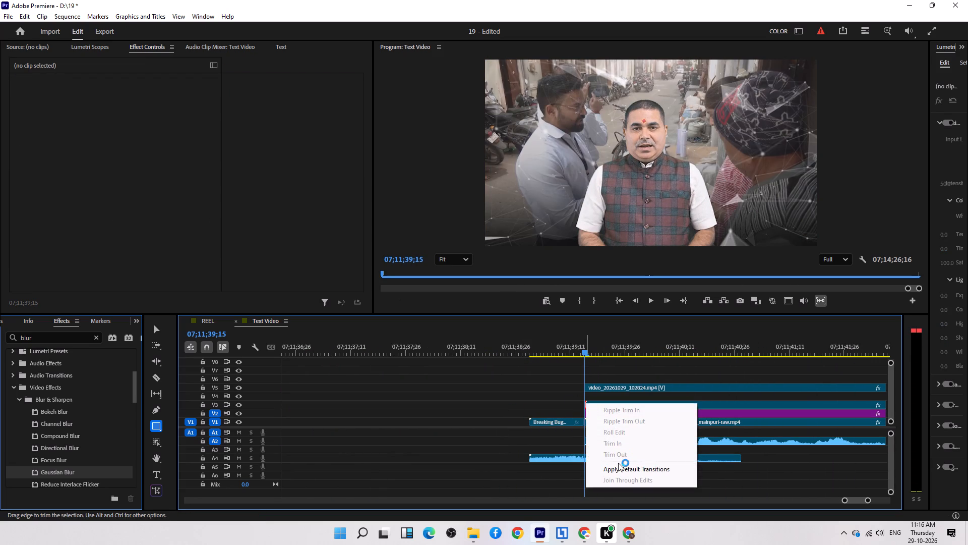
{"action": "left_click", "coordinate": [618, 468]}
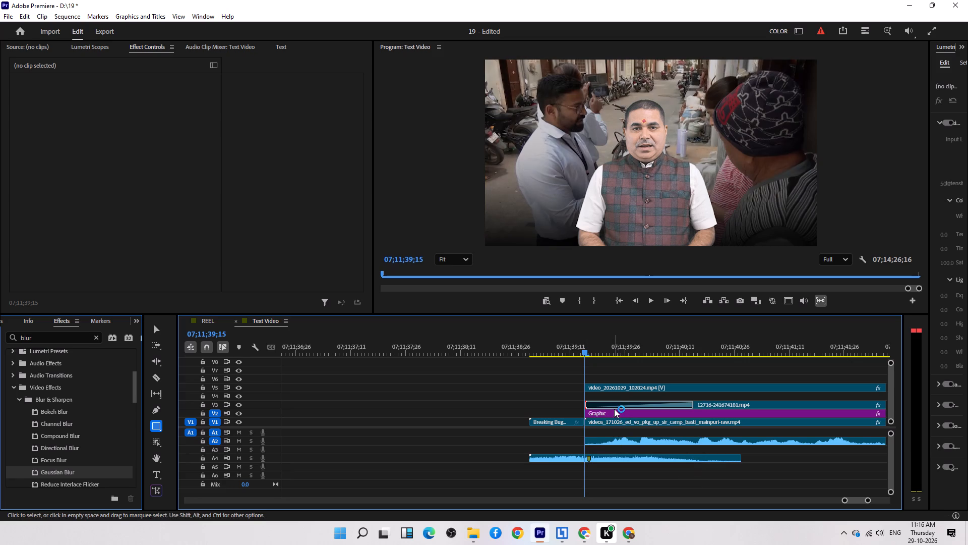
{"action": "key", "text": "space"}
{"action": "key", "text": "space"}
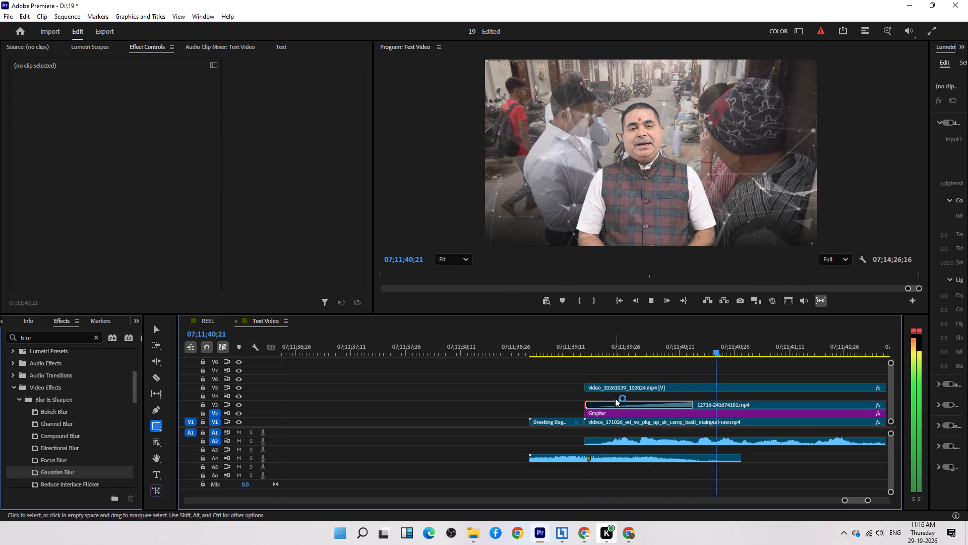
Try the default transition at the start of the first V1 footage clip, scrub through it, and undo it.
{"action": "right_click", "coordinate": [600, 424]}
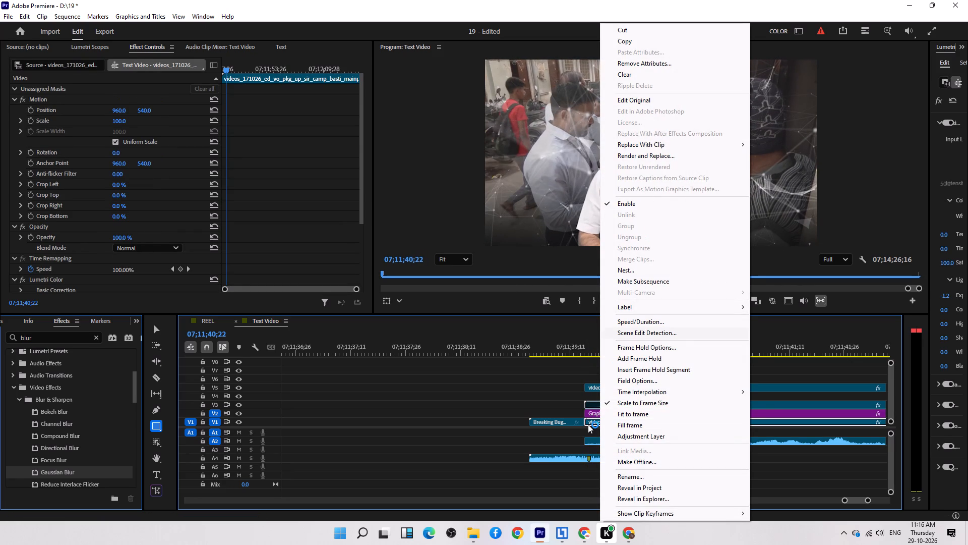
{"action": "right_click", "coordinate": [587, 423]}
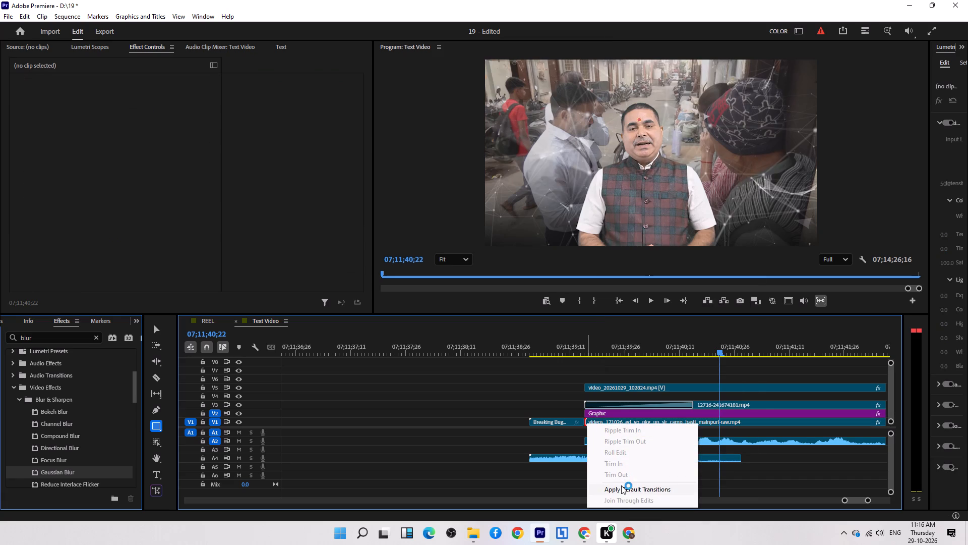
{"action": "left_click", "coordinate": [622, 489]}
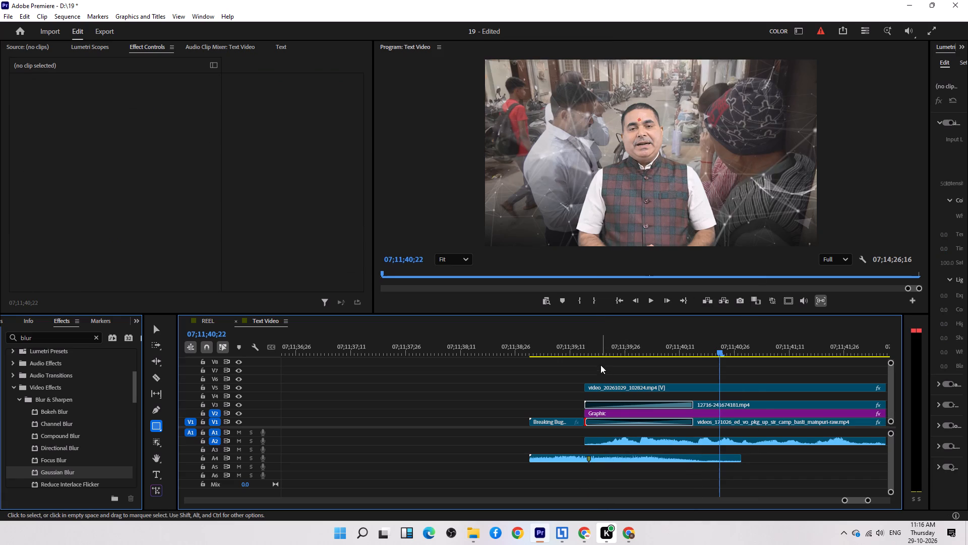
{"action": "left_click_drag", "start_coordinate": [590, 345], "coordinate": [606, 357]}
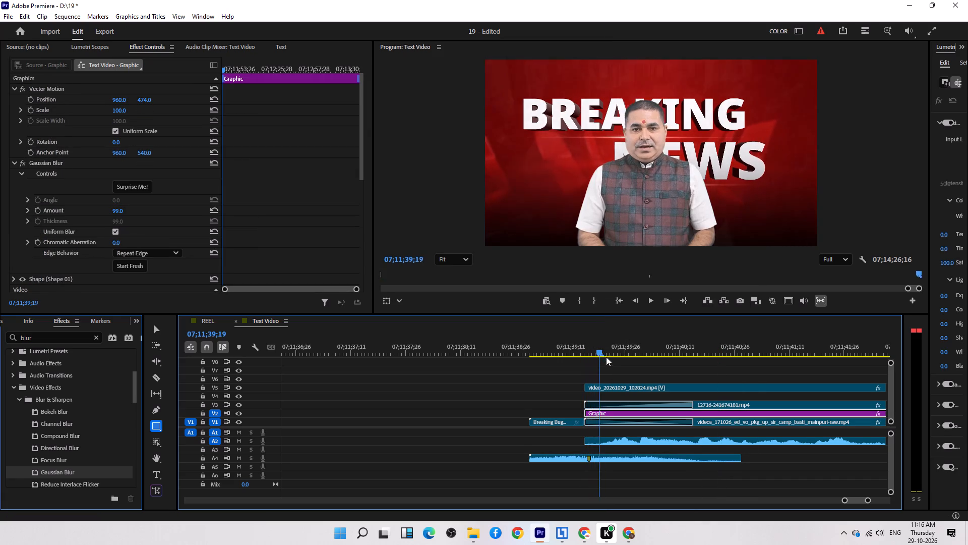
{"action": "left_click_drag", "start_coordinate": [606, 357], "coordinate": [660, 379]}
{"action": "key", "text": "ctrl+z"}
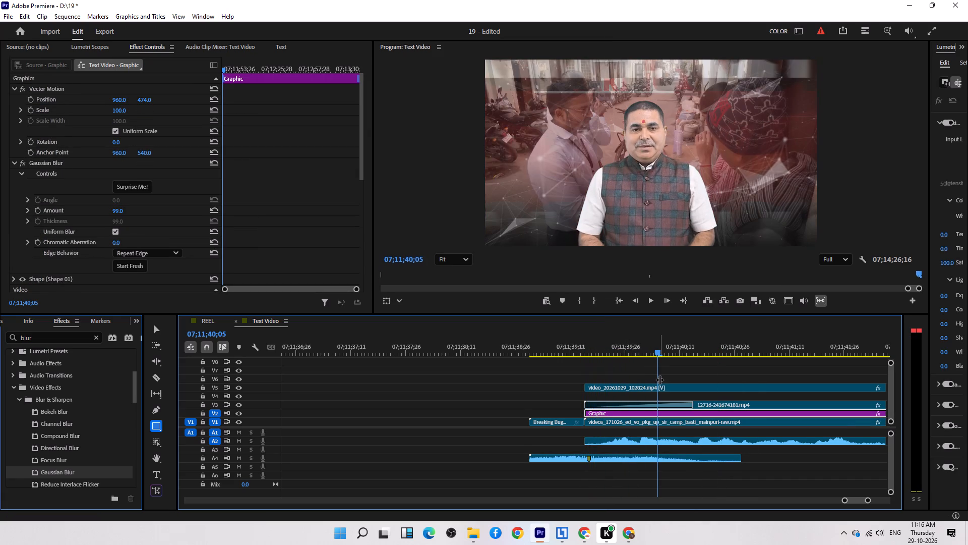
Play the opening of the presenter section to review the overlay's fade-in and the combined layers.
{"action": "key", "text": "space"}
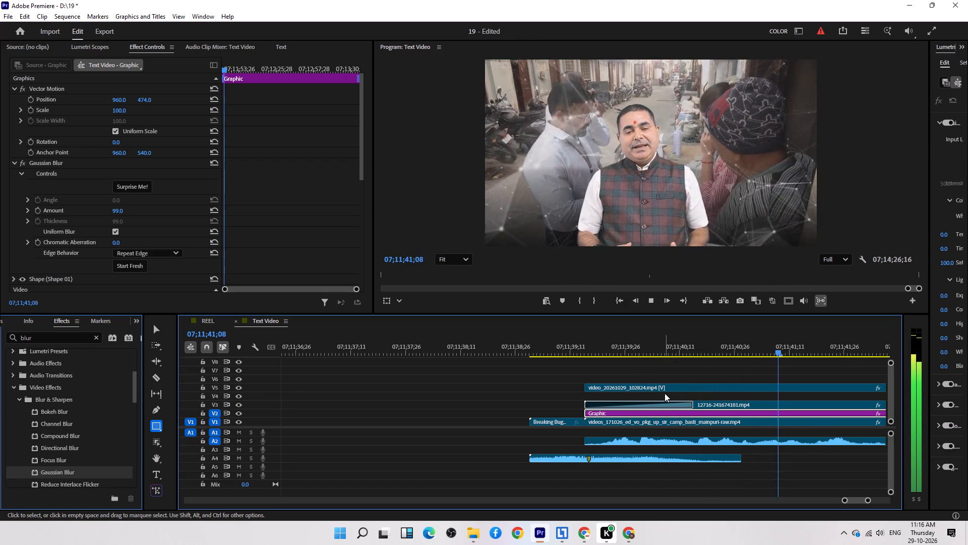
{"action": "scroll", "coordinate": [664, 393], "scroll_direction": "down", "scroll_amount": 16}
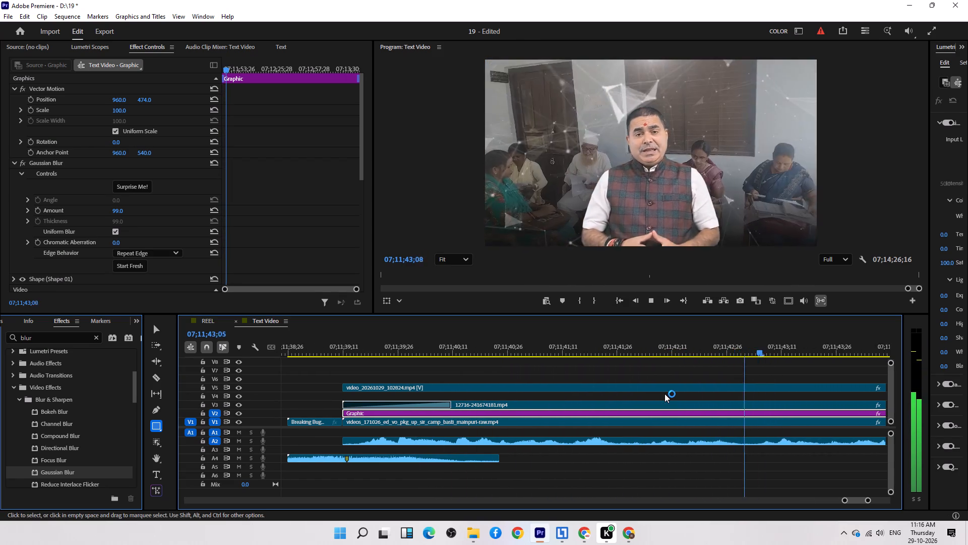
{"action": "type", "text": "---"}
{"action": "scroll", "coordinate": [664, 394], "scroll_direction": "down", "scroll_amount": 2}
{"action": "key", "text": "minus"}
{"action": "scroll", "coordinate": [664, 394], "scroll_direction": "down", "scroll_amount": 4}
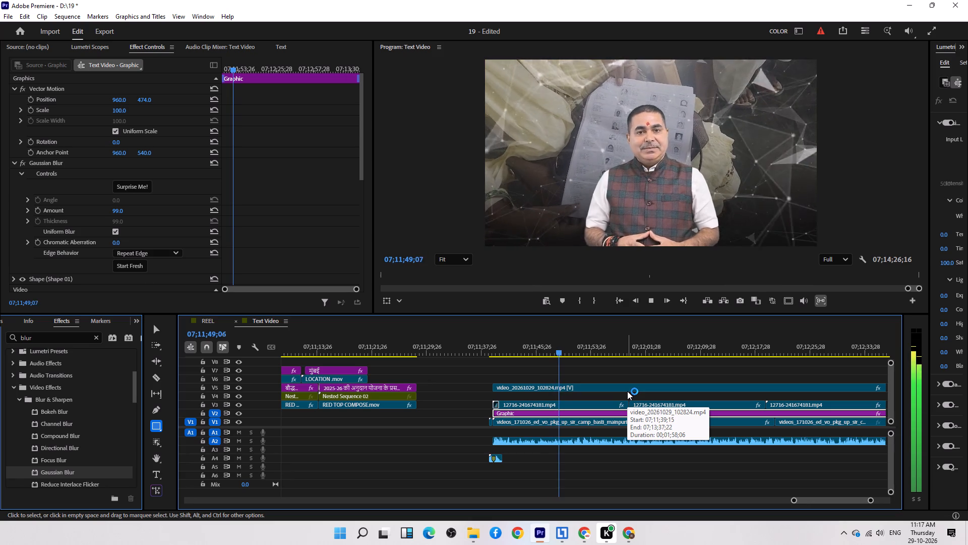
{"action": "key", "text": "space"}
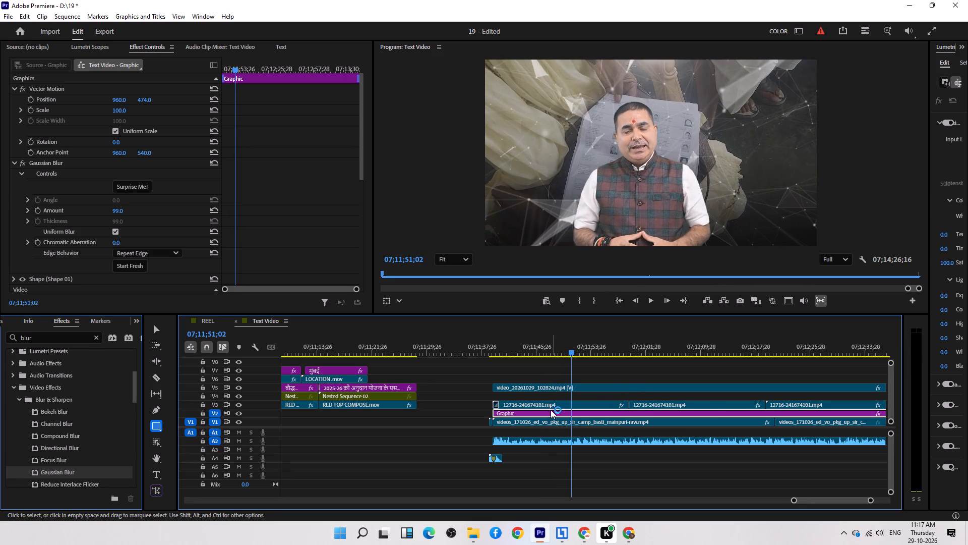
Find the Tint effect and apply it to the first news footage clip on V1.
{"action": "double_click", "coordinate": [59, 334]}
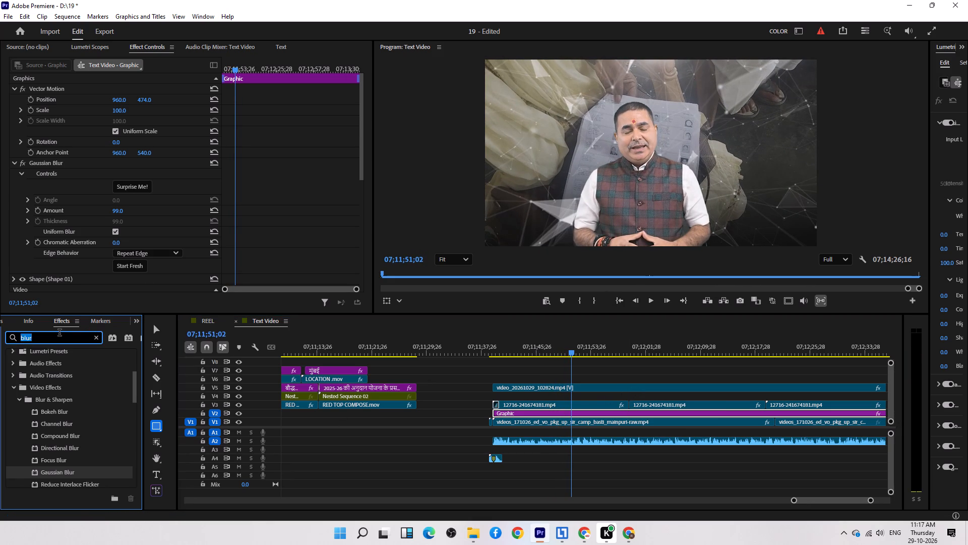
{"action": "key", "text": "t"}
{"action": "key", "text": "i"}
{"action": "key", "text": "n"}
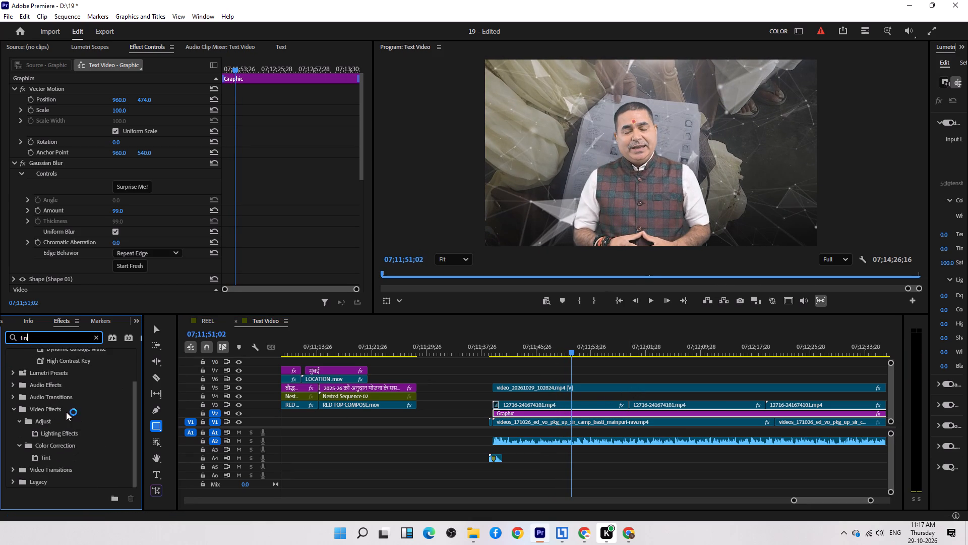
{"action": "left_click_drag", "start_coordinate": [69, 457], "coordinate": [521, 429]}
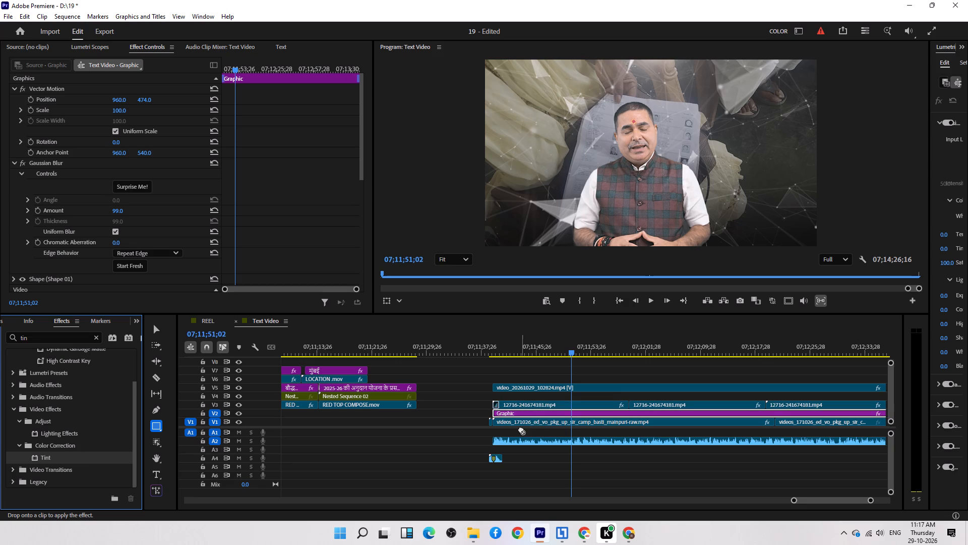
{"action": "left_click_drag", "start_coordinate": [521, 429], "coordinate": [518, 425]}
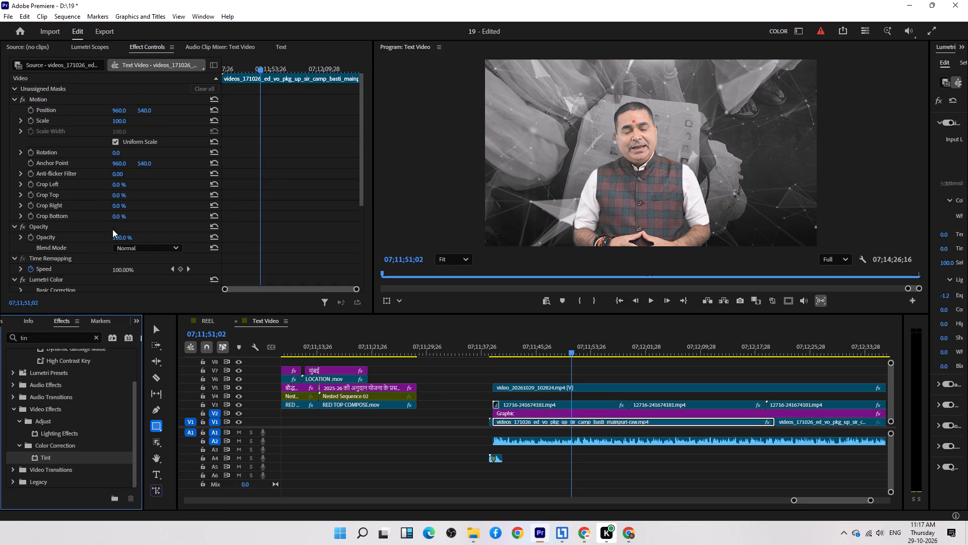
{"action": "scroll", "coordinate": [64, 238], "scroll_direction": "down", "scroll_amount": 13}
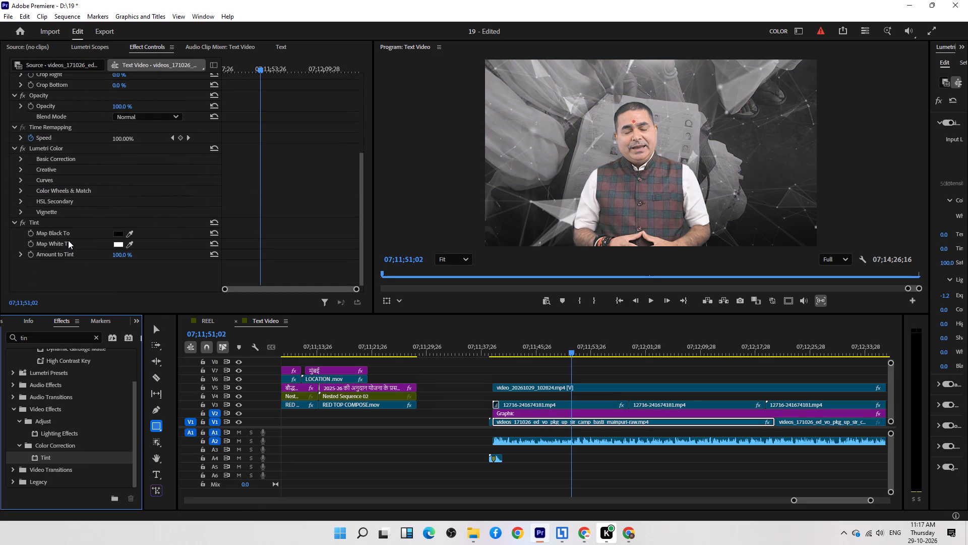
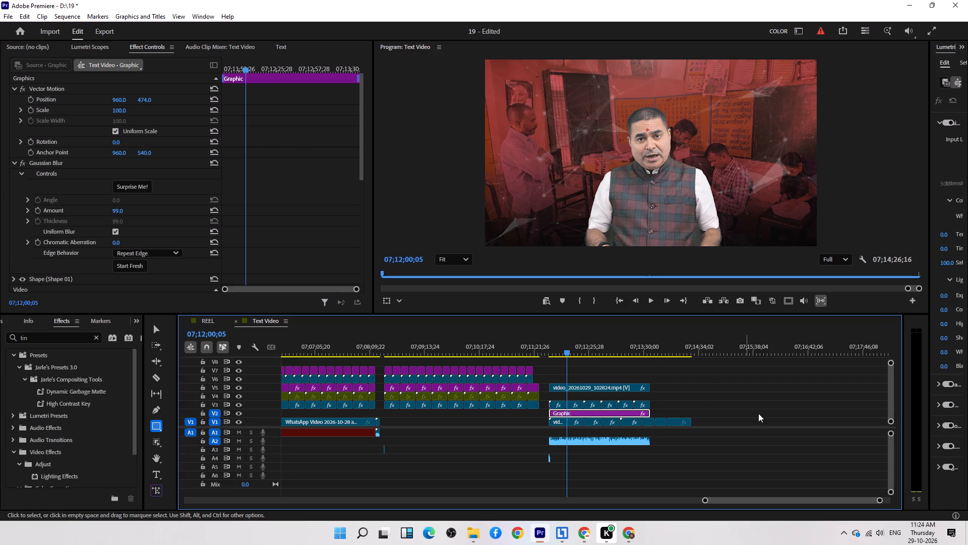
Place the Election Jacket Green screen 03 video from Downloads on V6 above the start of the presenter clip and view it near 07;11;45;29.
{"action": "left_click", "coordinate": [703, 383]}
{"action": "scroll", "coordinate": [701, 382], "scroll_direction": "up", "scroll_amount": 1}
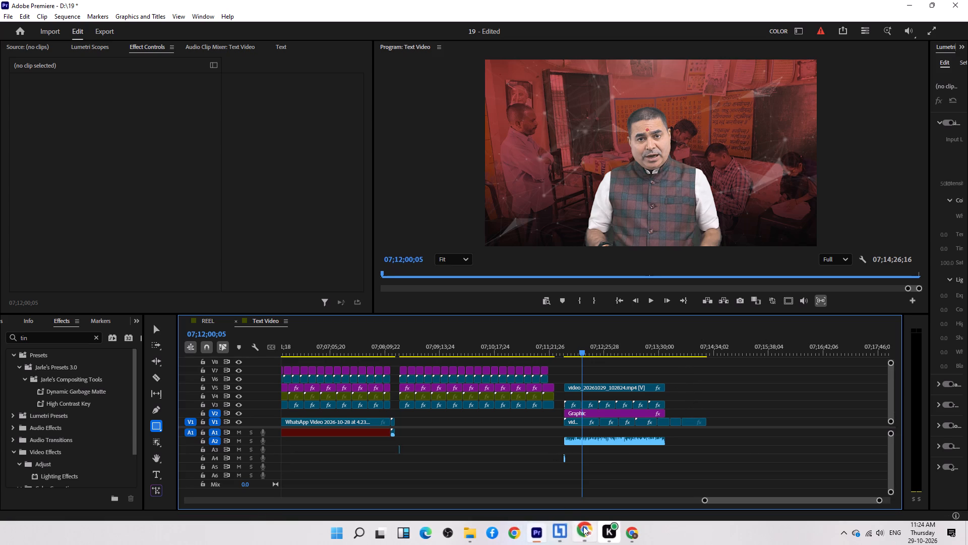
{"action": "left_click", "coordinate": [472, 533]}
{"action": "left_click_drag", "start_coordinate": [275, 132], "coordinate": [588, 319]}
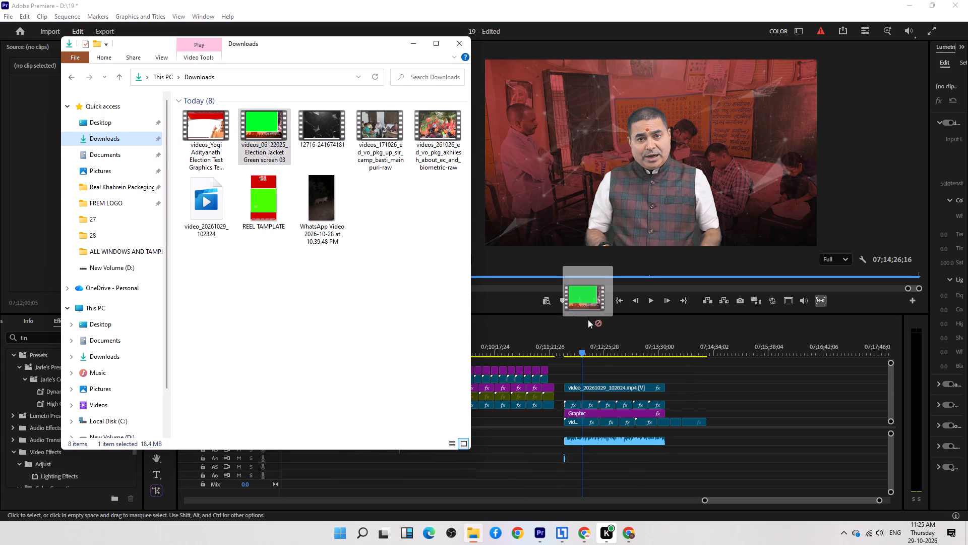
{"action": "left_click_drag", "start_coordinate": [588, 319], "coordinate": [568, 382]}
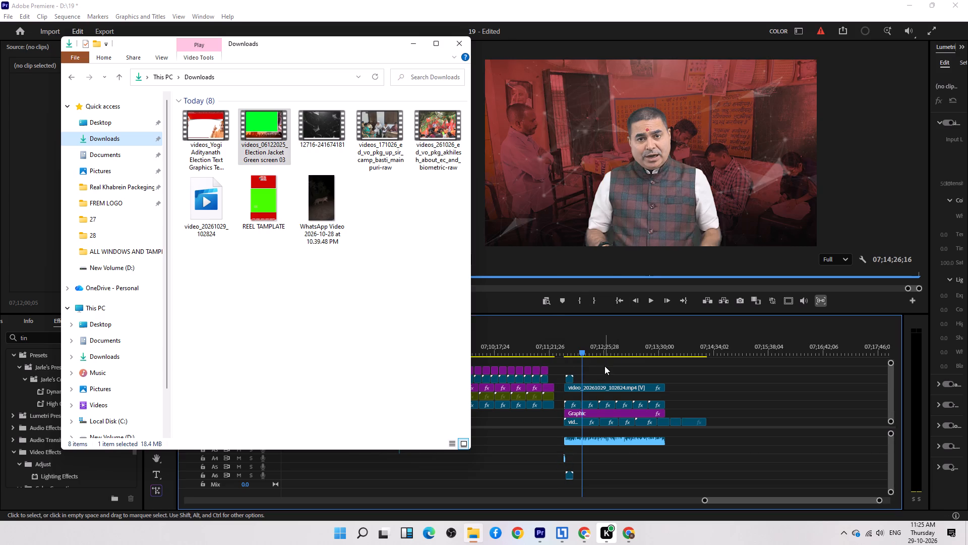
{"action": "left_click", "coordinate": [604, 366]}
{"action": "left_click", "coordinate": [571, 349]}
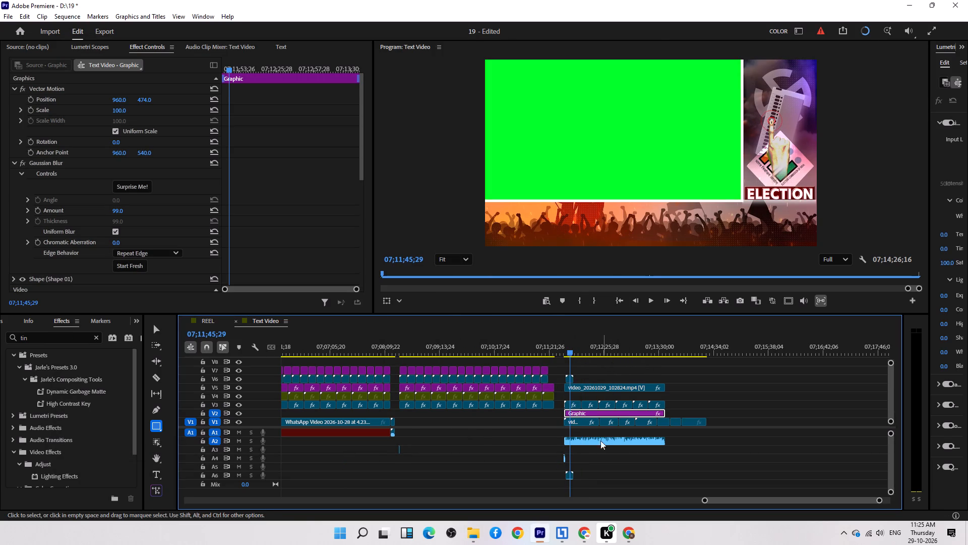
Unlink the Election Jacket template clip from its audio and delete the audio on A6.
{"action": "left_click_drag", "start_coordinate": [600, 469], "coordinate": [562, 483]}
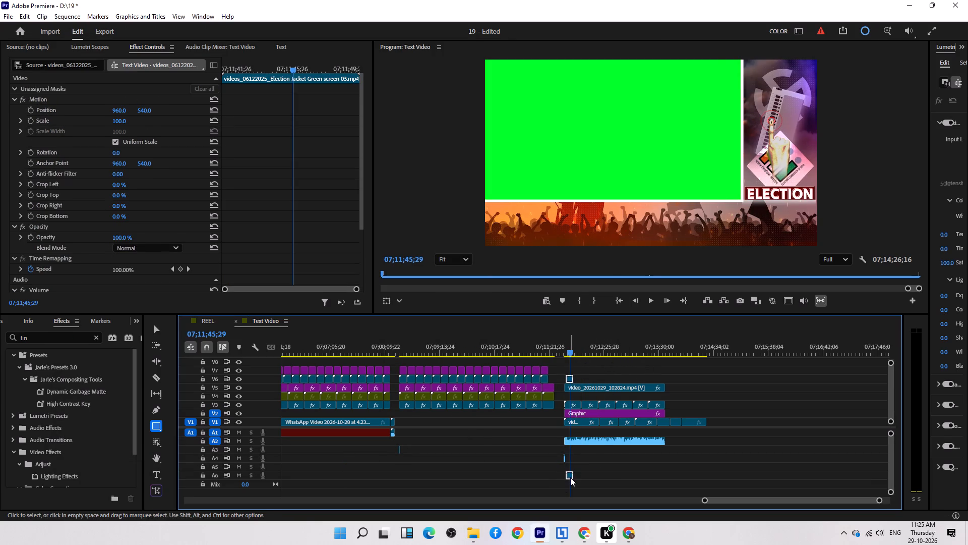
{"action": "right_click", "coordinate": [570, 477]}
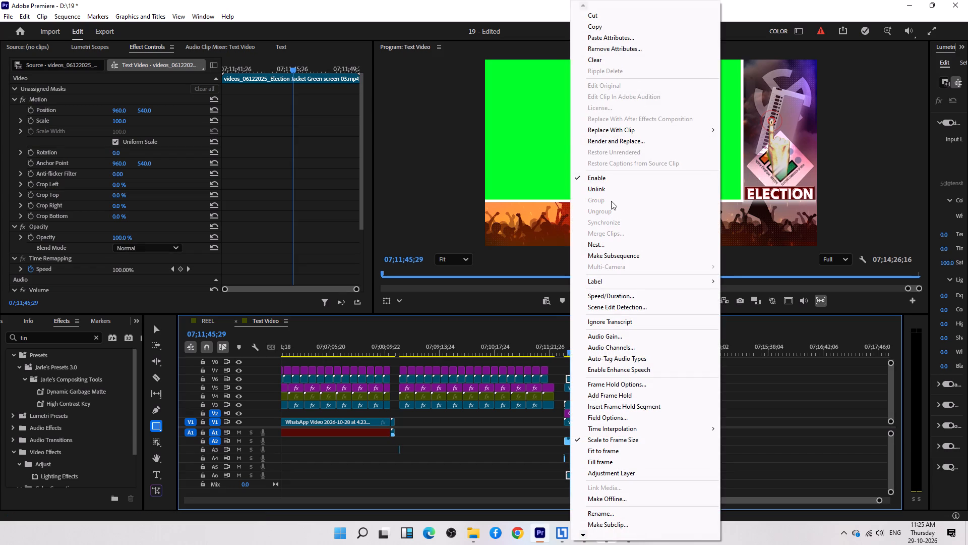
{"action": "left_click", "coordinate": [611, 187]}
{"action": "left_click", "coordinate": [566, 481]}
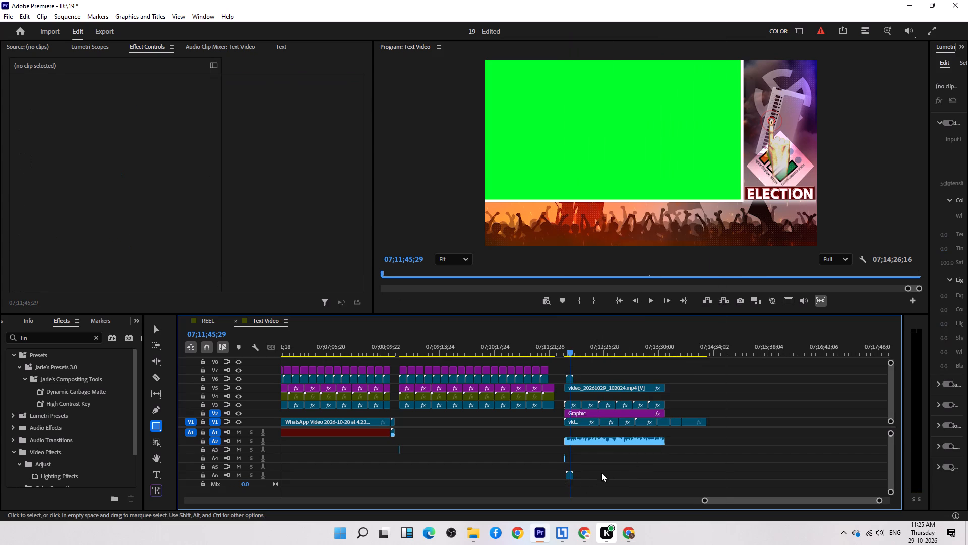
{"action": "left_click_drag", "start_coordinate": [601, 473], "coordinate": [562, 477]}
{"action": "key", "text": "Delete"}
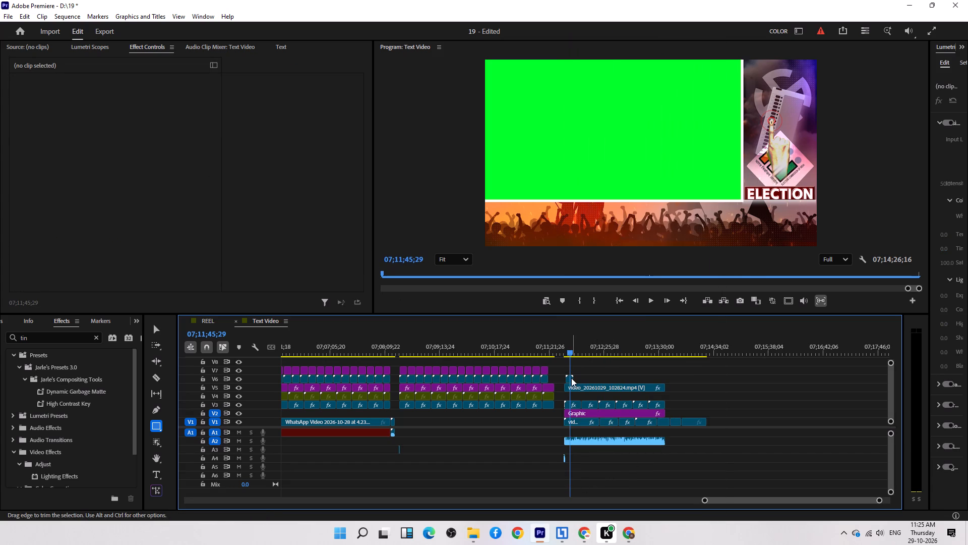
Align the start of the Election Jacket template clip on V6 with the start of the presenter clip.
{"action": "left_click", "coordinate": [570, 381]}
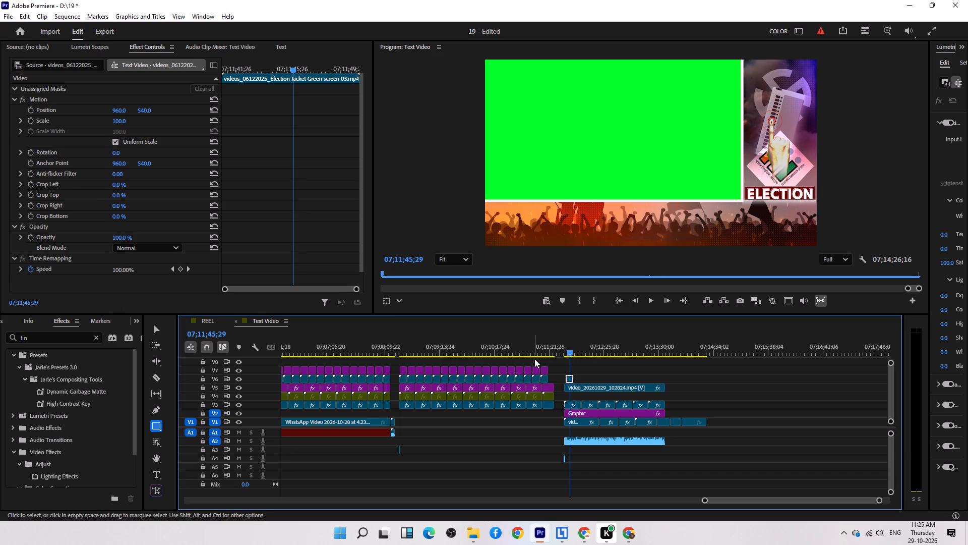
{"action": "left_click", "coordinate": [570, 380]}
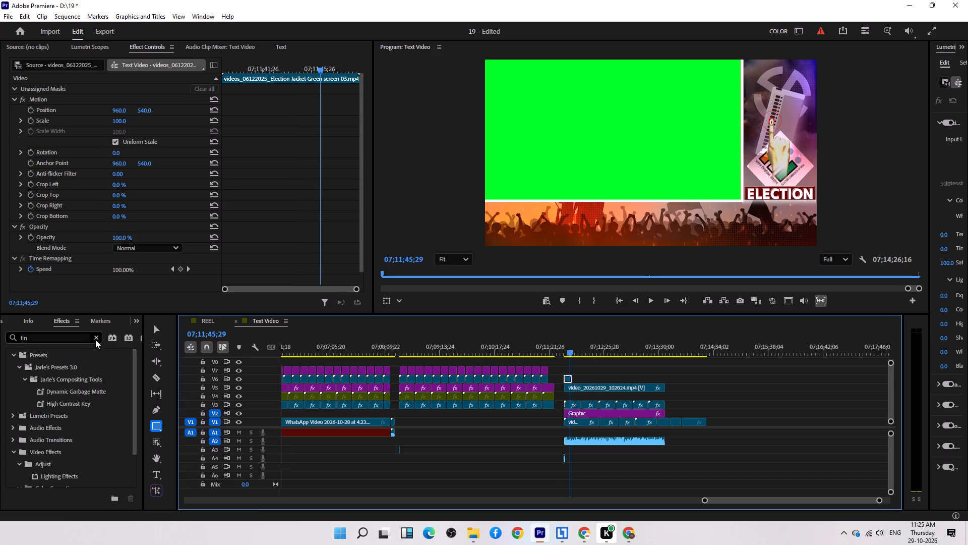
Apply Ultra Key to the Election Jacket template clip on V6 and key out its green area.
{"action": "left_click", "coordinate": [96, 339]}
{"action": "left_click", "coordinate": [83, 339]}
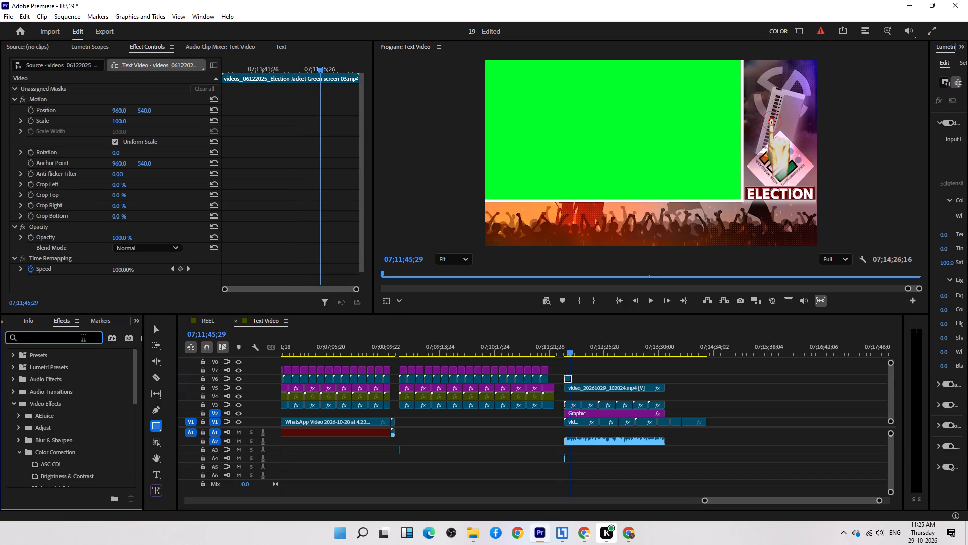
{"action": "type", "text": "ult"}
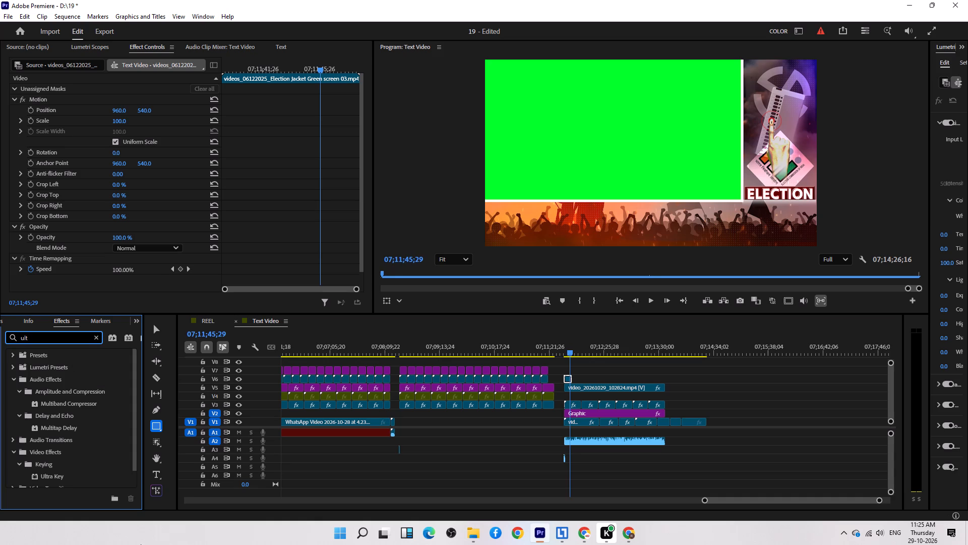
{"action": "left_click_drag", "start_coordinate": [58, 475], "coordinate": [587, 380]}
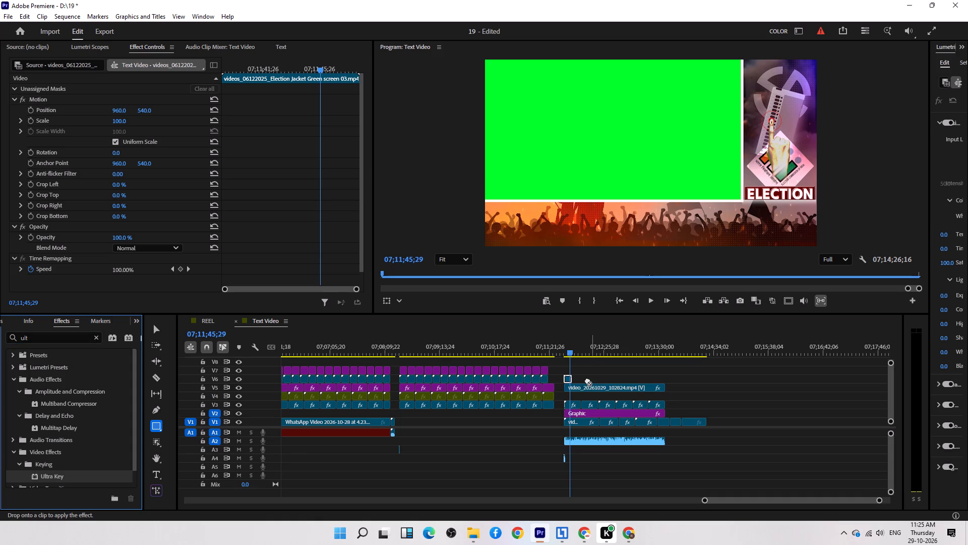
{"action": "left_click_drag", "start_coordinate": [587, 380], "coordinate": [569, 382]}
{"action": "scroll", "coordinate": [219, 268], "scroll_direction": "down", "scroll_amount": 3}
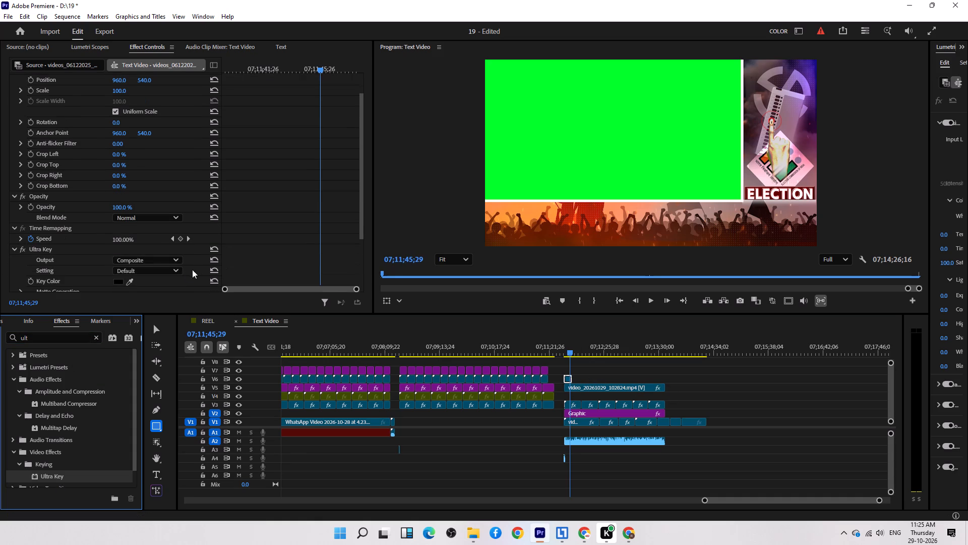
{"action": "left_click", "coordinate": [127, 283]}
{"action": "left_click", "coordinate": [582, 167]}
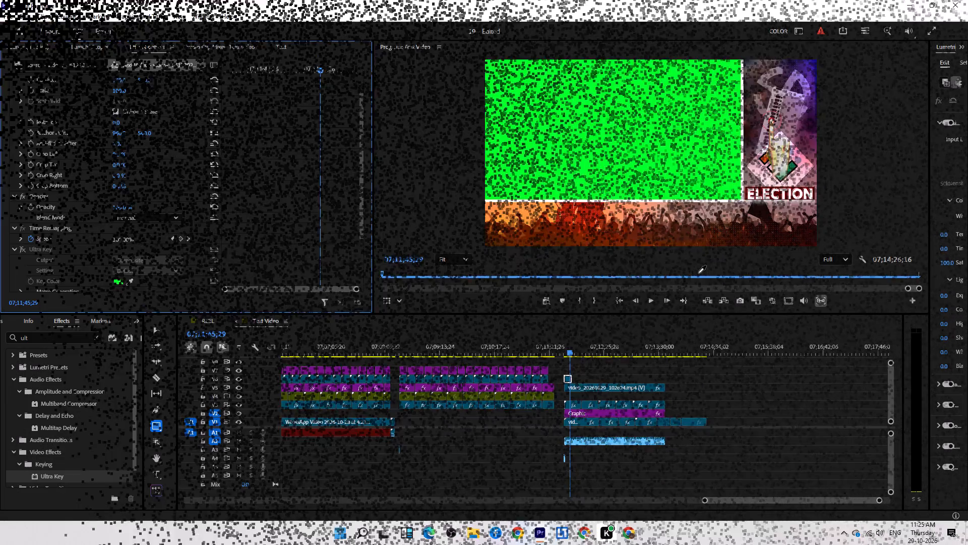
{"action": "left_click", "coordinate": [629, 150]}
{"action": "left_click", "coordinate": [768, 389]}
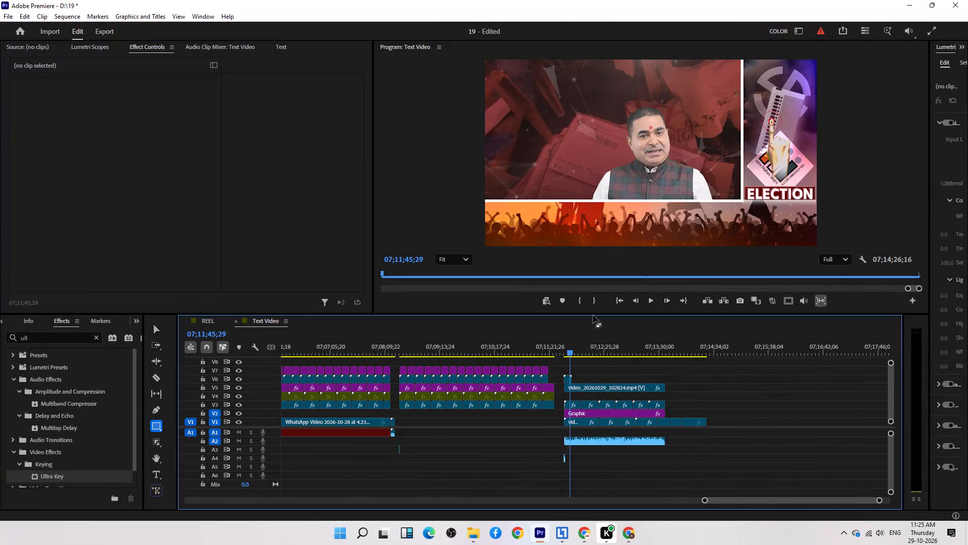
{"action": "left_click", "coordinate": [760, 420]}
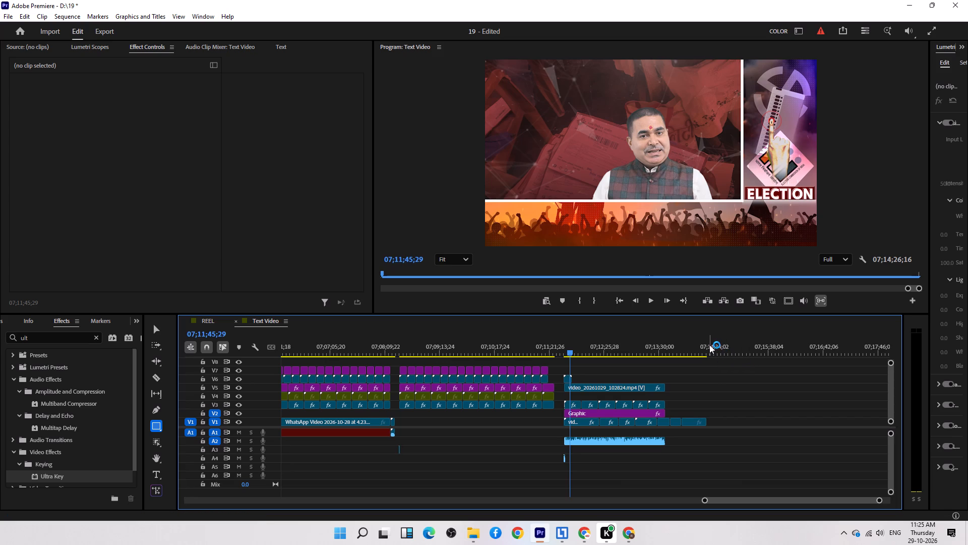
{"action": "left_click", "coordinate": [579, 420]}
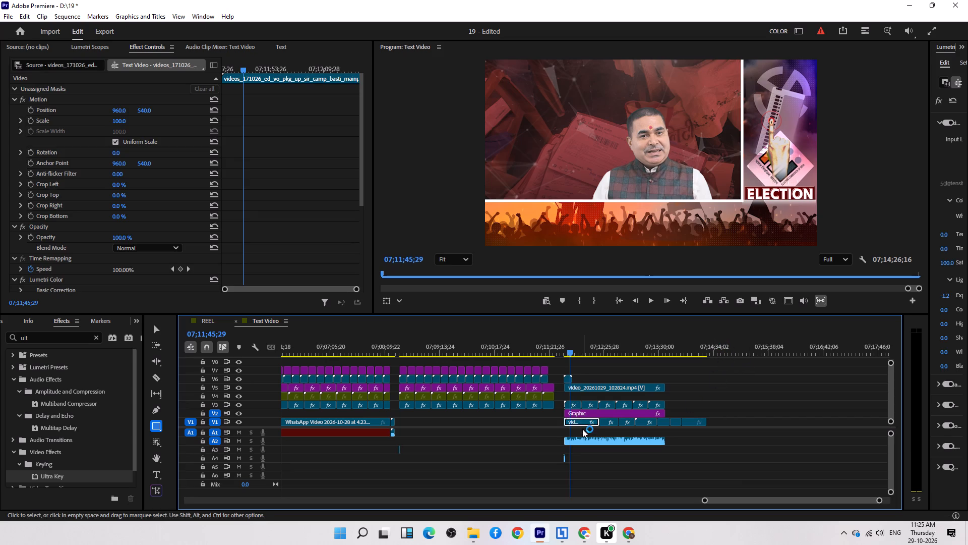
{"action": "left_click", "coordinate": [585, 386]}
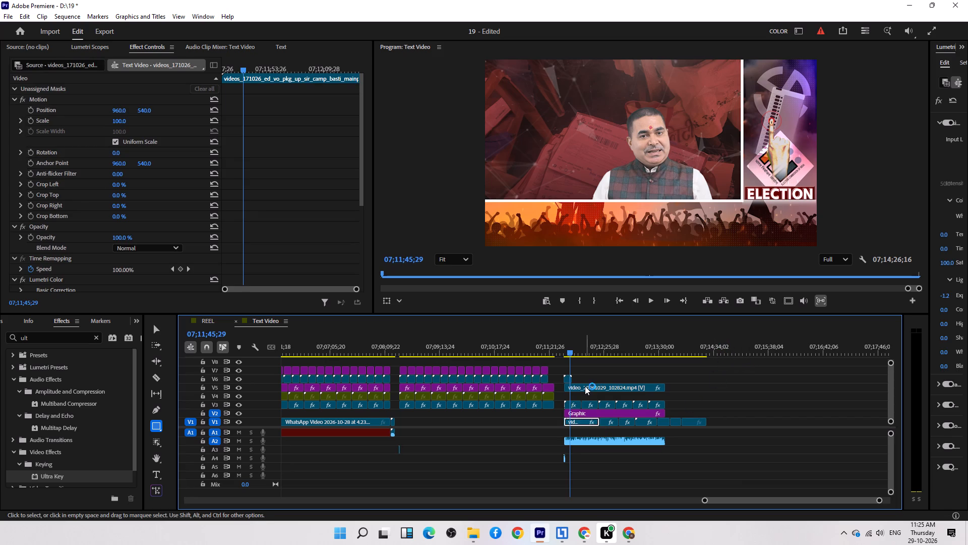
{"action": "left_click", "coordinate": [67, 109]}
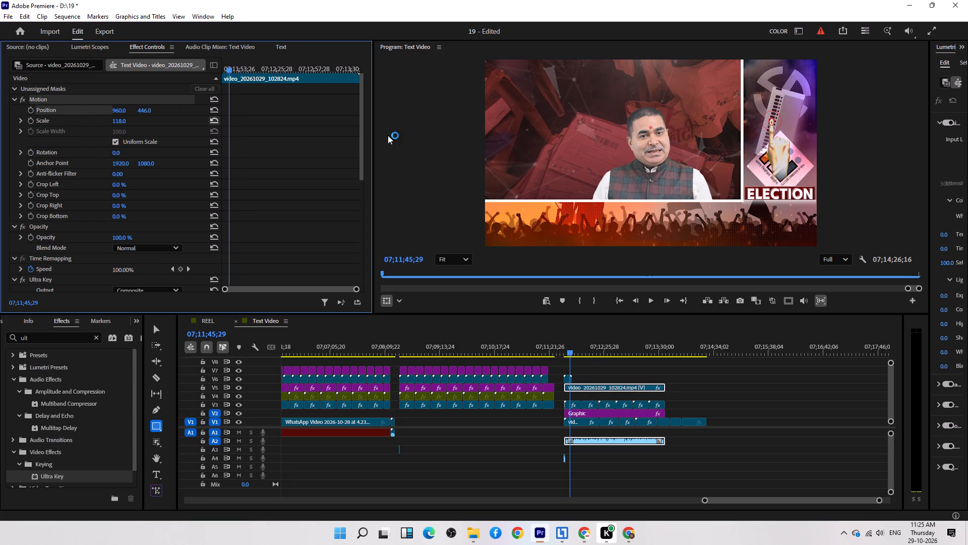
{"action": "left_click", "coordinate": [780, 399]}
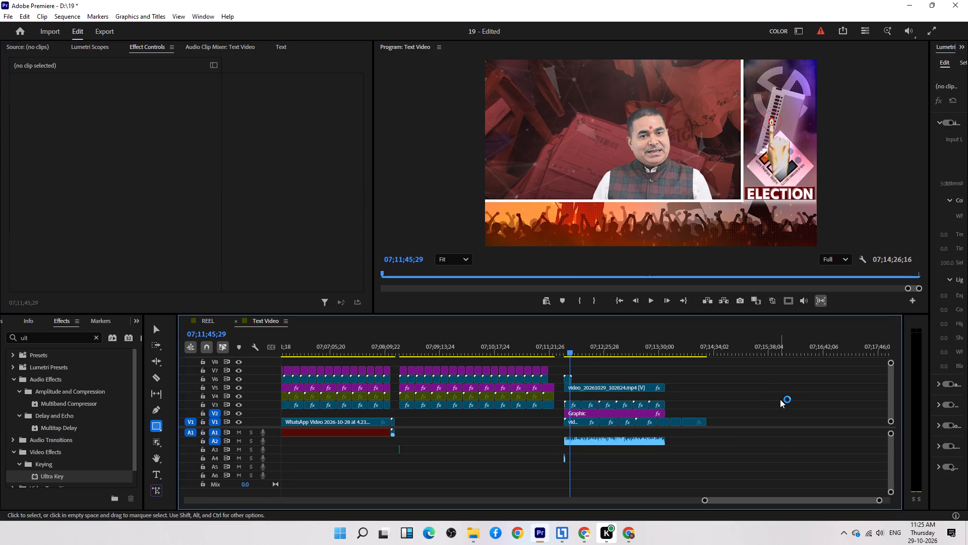
Save project 19 and close Premiere.
{"action": "key", "text": "ctrl+s"}
{"action": "key", "text": "ctrl+s"}
{"action": "left_click", "coordinate": [967, 0]}
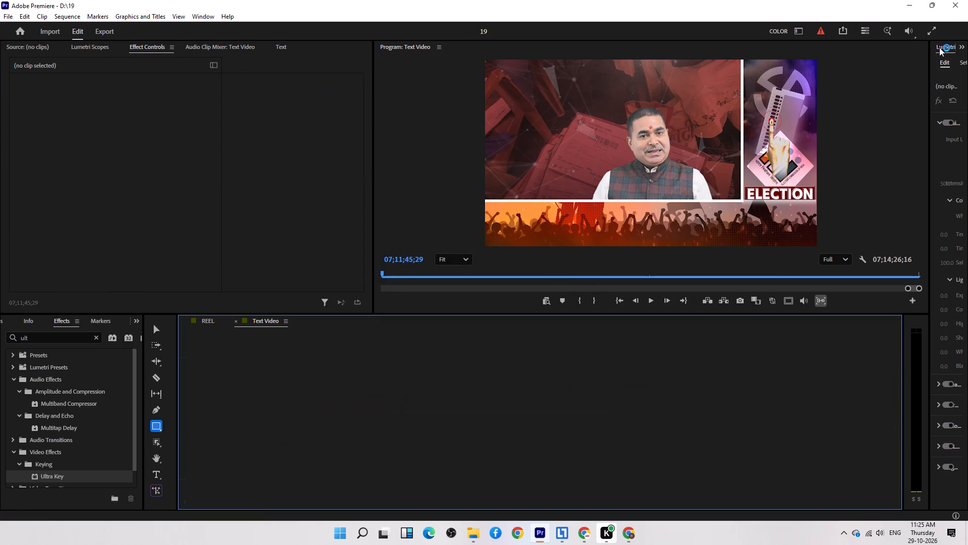
Relaunch Premiere, continue past the System Compatibility Report, and open project 19.
{"action": "left_click", "coordinate": [545, 534]}
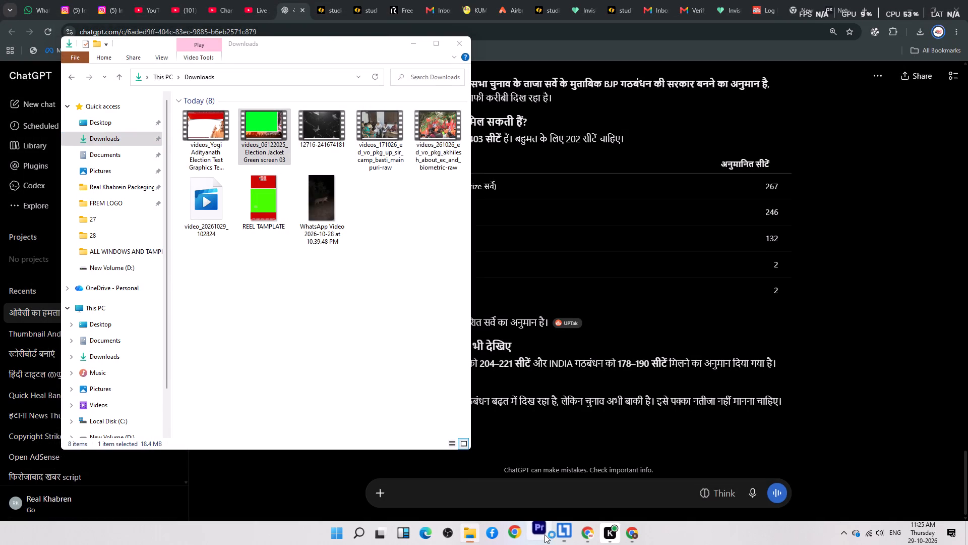
{"action": "double_click", "coordinate": [543, 534]}
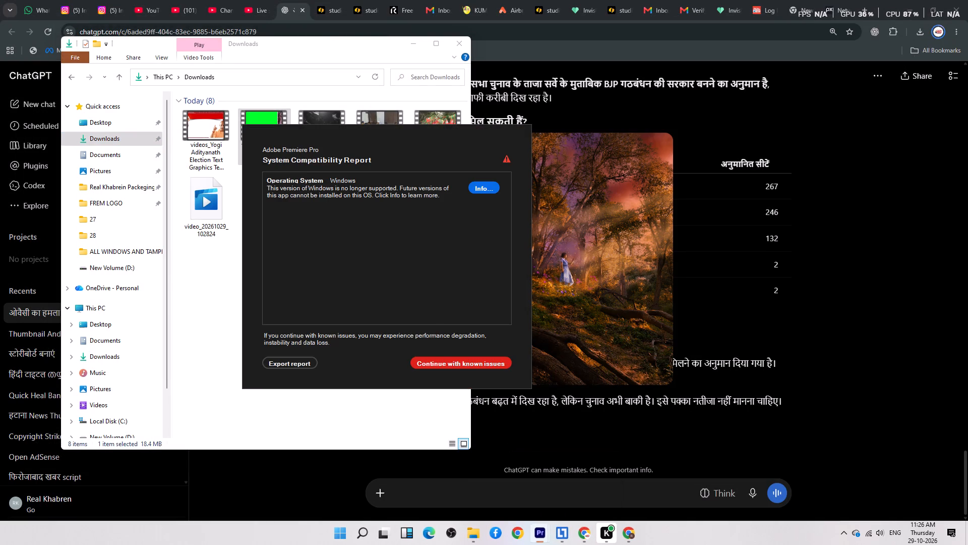
{"action": "left_click", "coordinate": [449, 364]}
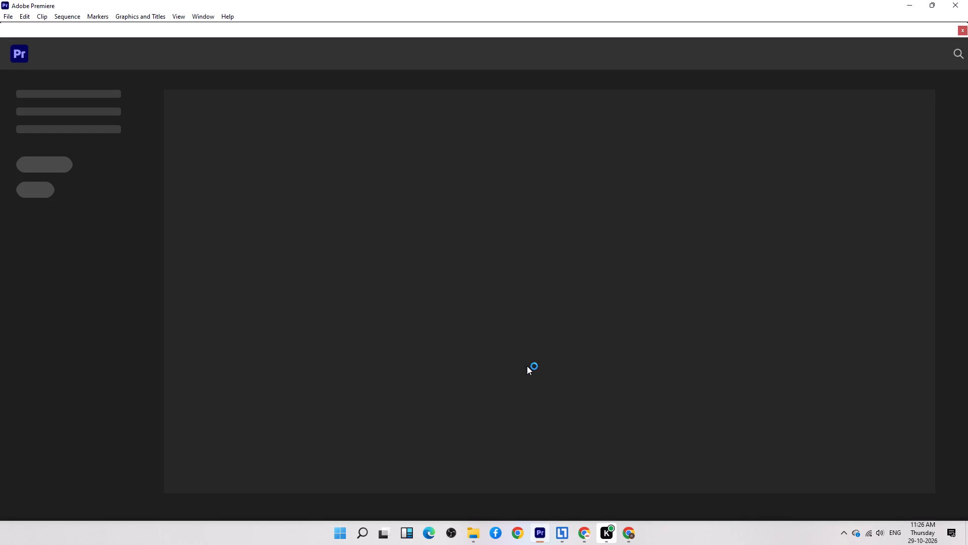
{"action": "left_click", "coordinate": [344, 210]}
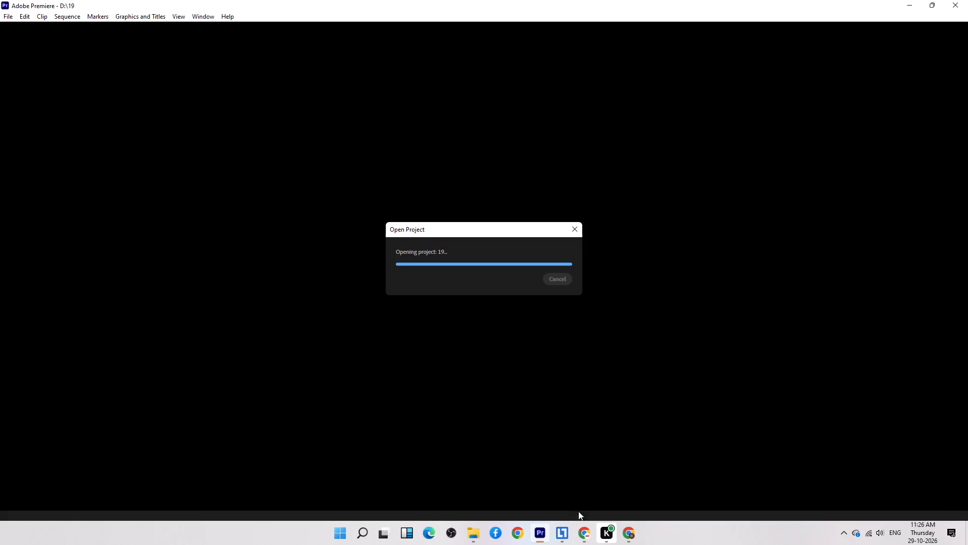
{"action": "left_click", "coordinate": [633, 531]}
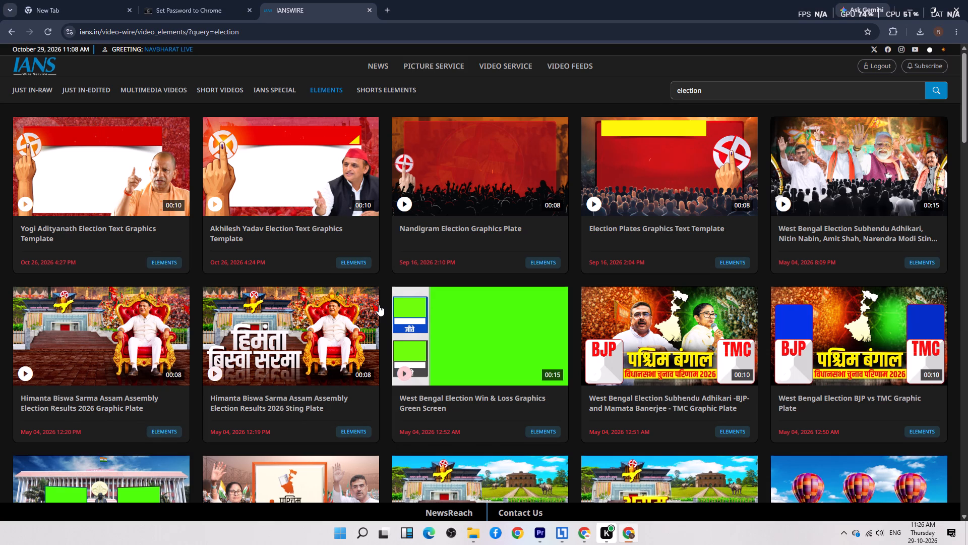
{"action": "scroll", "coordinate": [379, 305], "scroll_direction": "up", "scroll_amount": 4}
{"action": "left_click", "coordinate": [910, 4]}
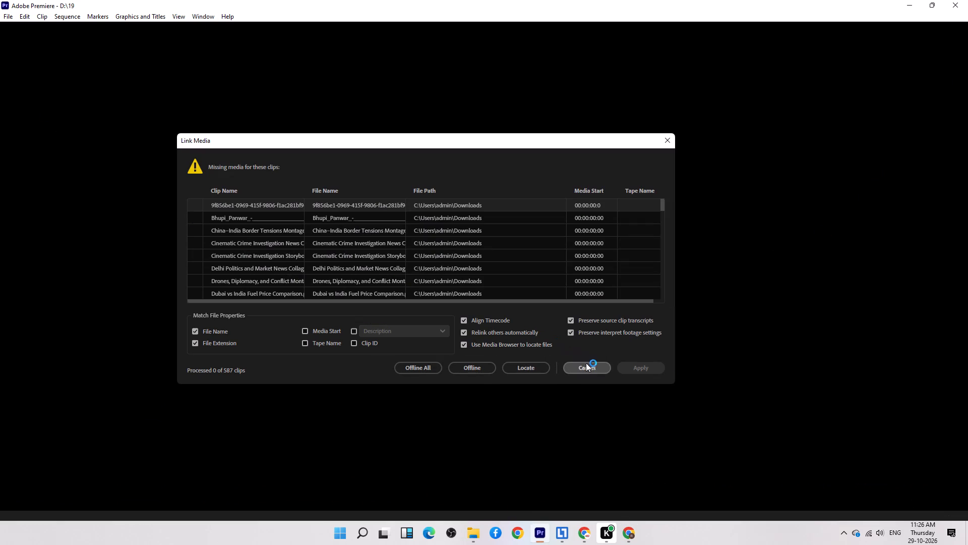
Set the missing media offline in Link Media and apply it to load the project's Text Video sequence.
{"action": "left_click", "coordinate": [481, 372]}
{"action": "left_click", "coordinate": [638, 371]}
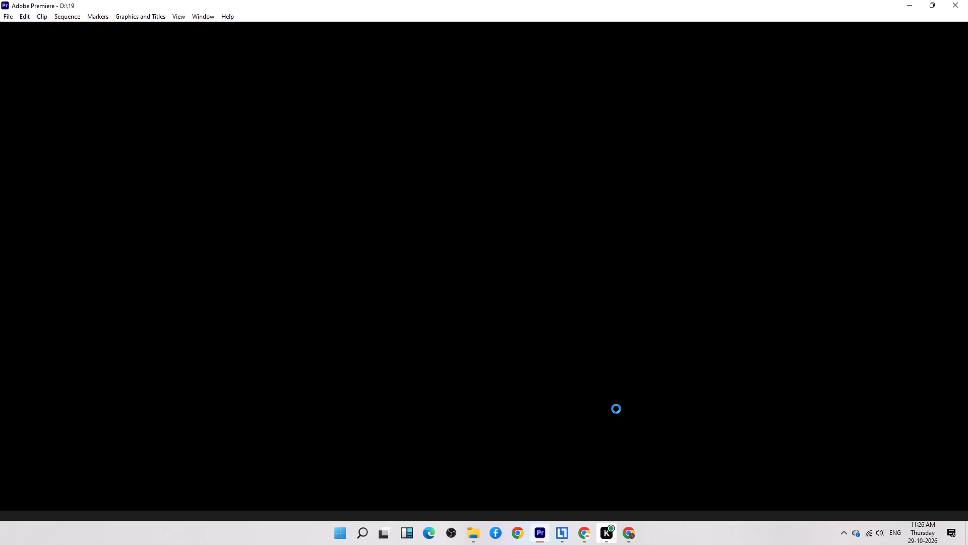
{"action": "left_click", "coordinate": [768, 387]}
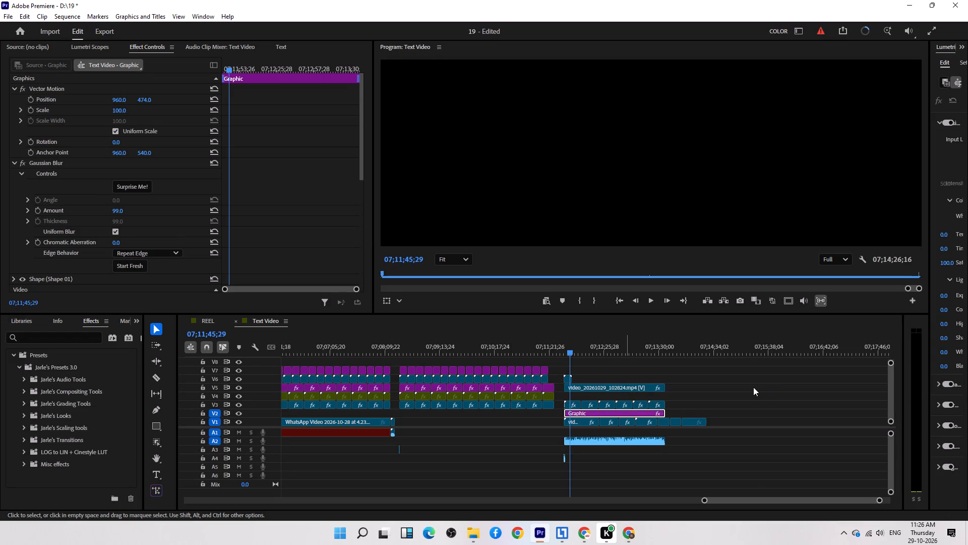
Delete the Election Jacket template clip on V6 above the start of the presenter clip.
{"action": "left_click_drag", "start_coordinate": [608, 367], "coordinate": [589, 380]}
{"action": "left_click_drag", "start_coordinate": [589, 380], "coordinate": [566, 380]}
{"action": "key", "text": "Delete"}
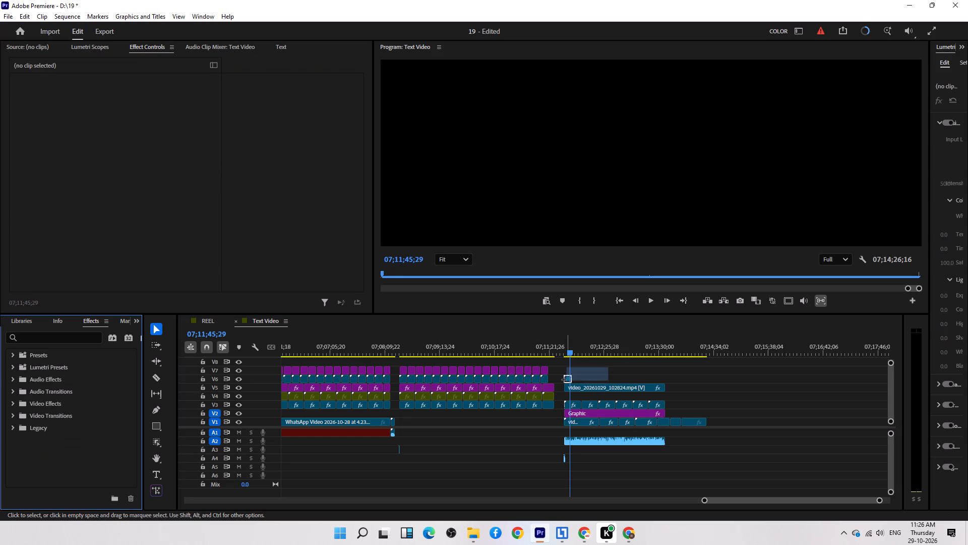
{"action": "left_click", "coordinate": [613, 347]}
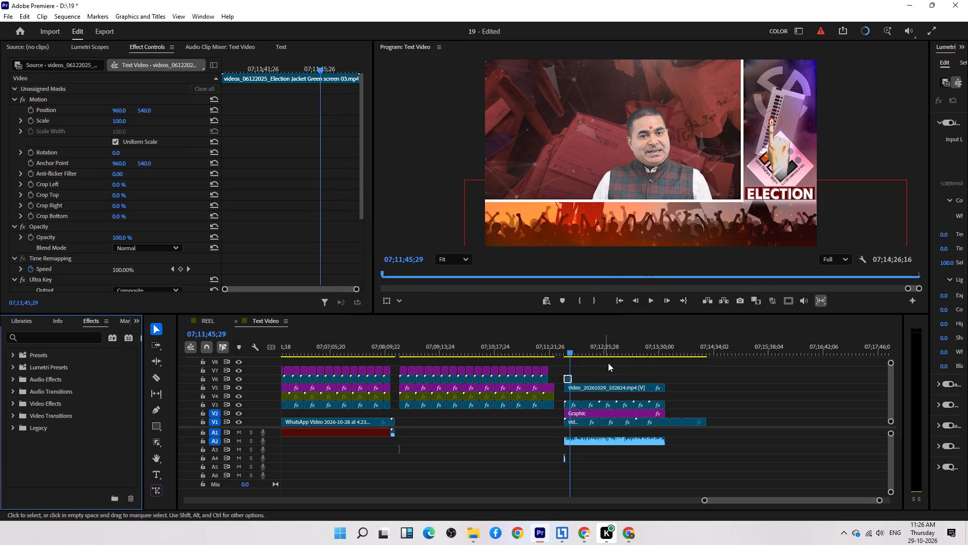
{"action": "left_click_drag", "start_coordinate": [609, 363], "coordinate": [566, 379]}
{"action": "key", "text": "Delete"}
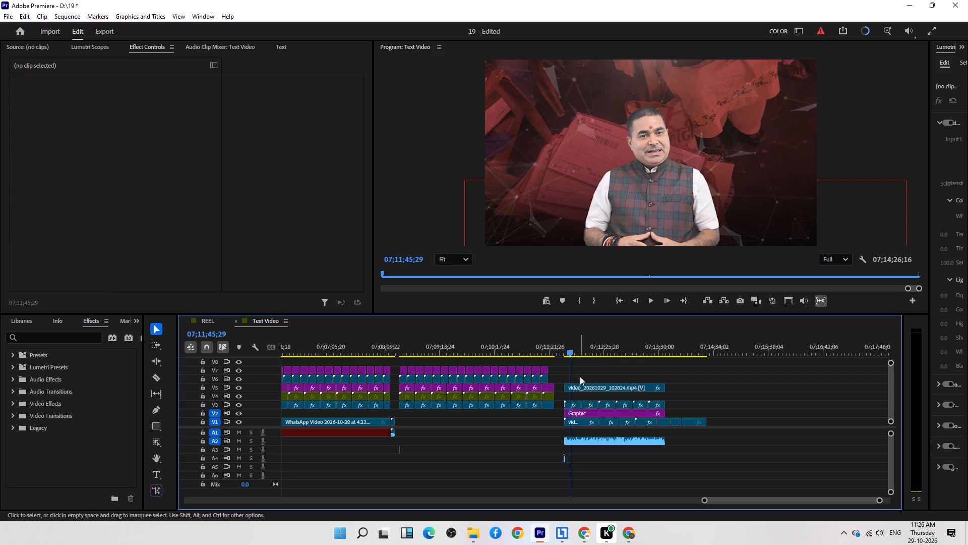
Play the presenter section of the Text Video sequence from the playhead at 07;11;45;29 to review the composite.
{"action": "key", "text": "space"}
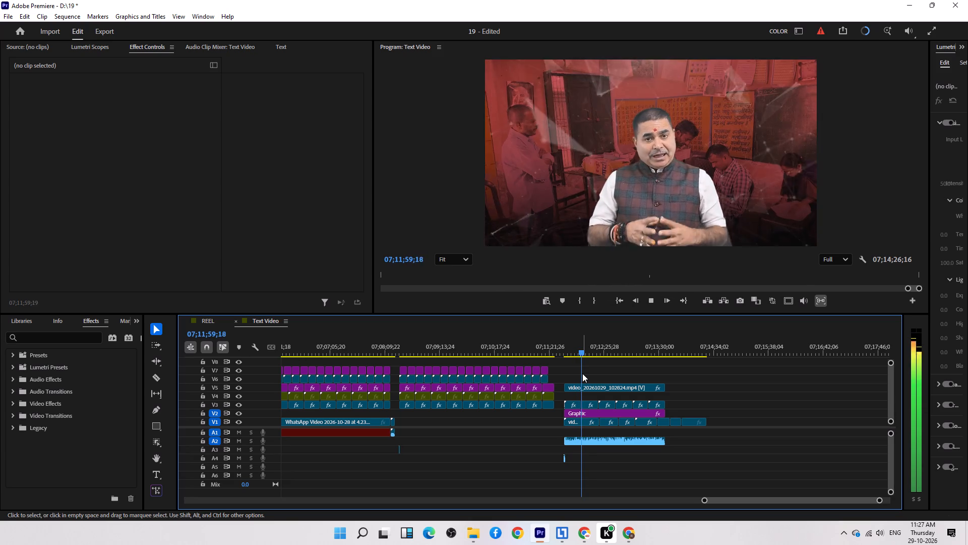
{"action": "key", "text": "space"}
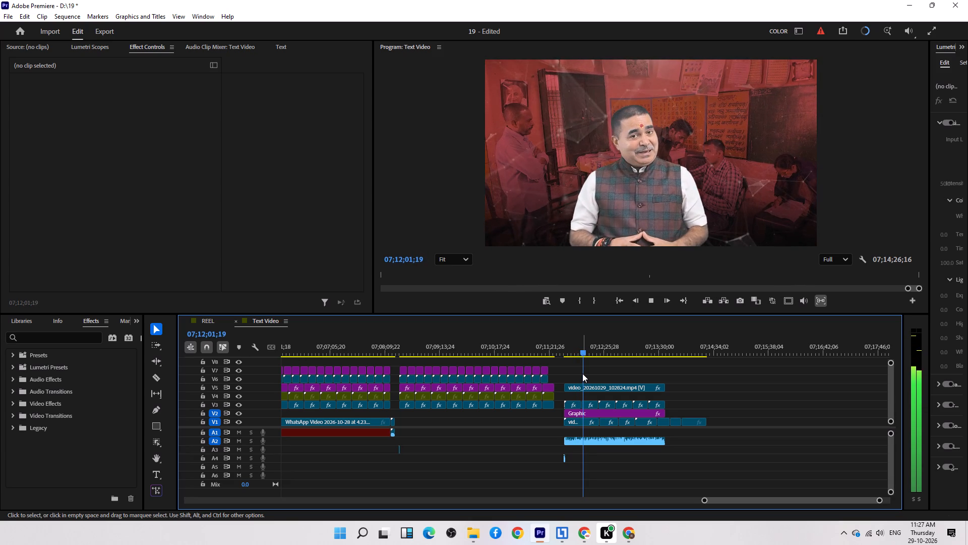
Raise the Windows output volume to 100 and return to the Text Video timeline.
{"action": "left_click", "coordinate": [883, 532]}
{"action": "left_click_drag", "start_coordinate": [889, 507], "coordinate": [967, 496]}
{"action": "key", "text": "space"}
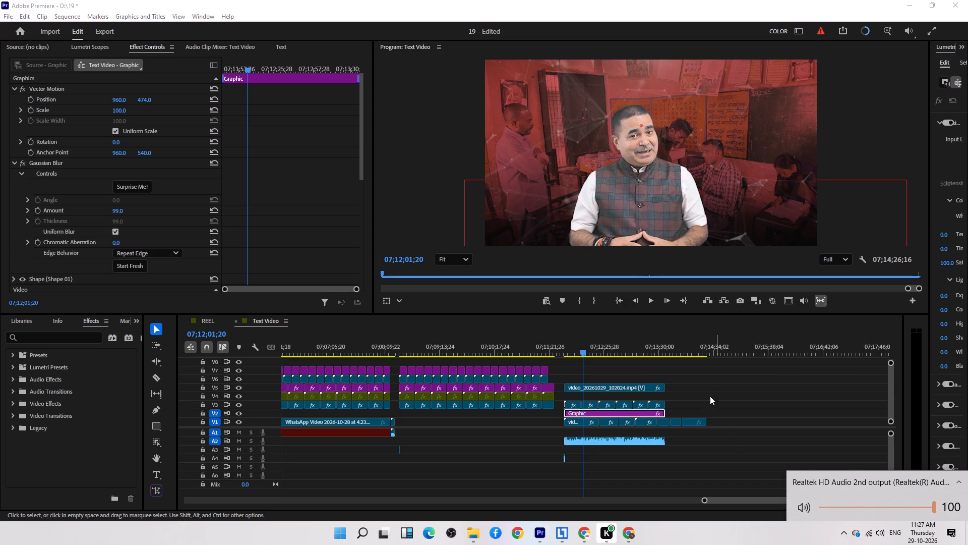
{"action": "left_click", "coordinate": [708, 390]}
Replay the presenter's speech from around 07;11;57 several times to find where an election graphic belongs, stopping at 07;11;59;03.
{"action": "key", "text": "space"}
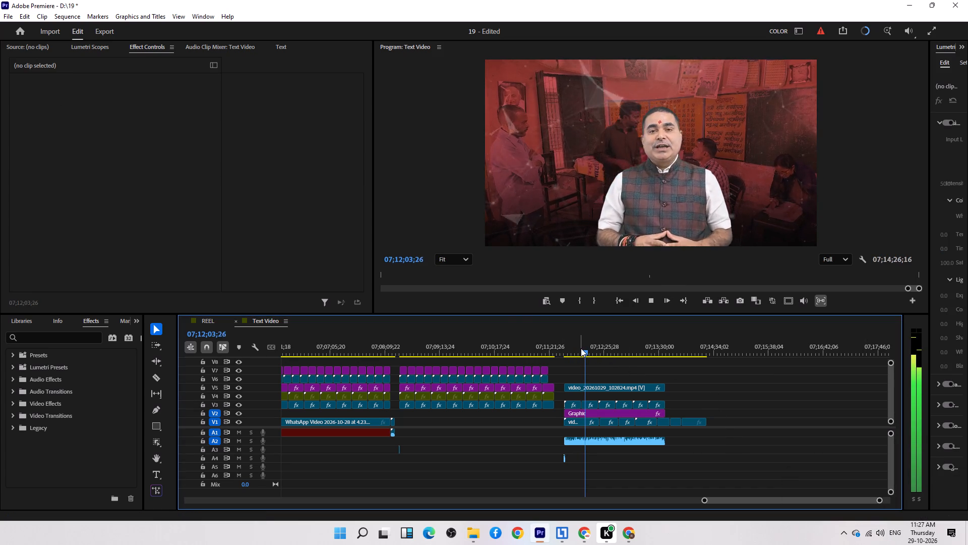
{"action": "left_click", "coordinate": [581, 348]}
{"action": "key", "text": "space"}
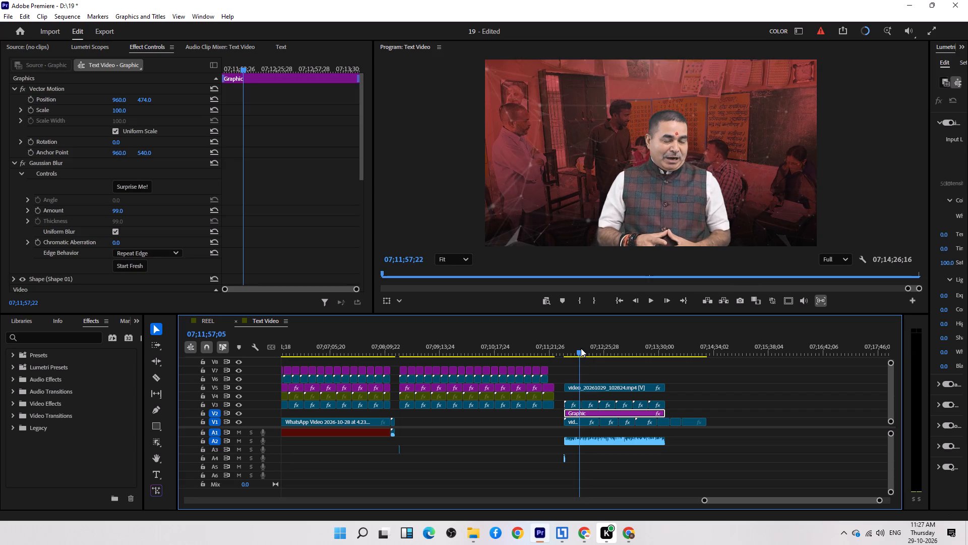
{"action": "left_click", "coordinate": [582, 349]}
{"action": "key", "text": "space"}
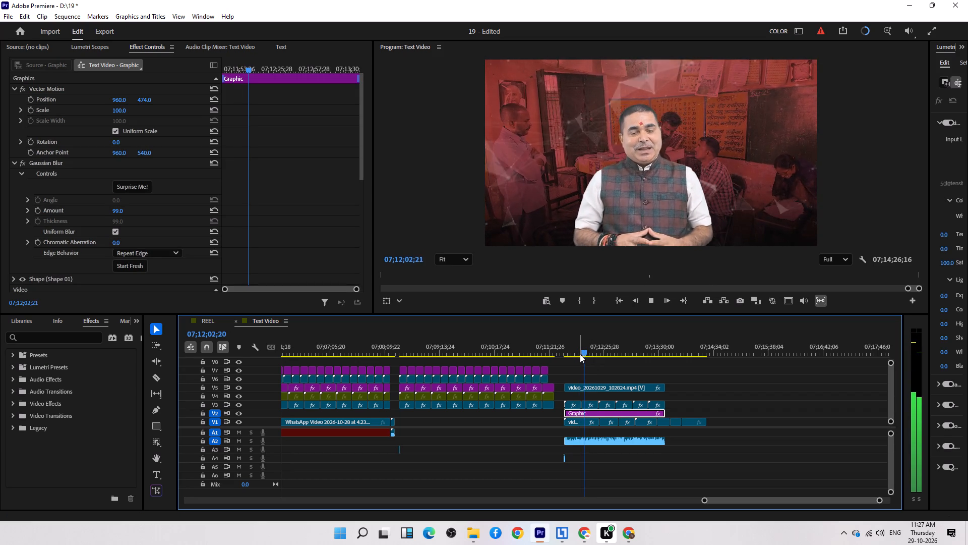
{"action": "left_click", "coordinate": [580, 354]}
{"action": "key", "text": "space"}
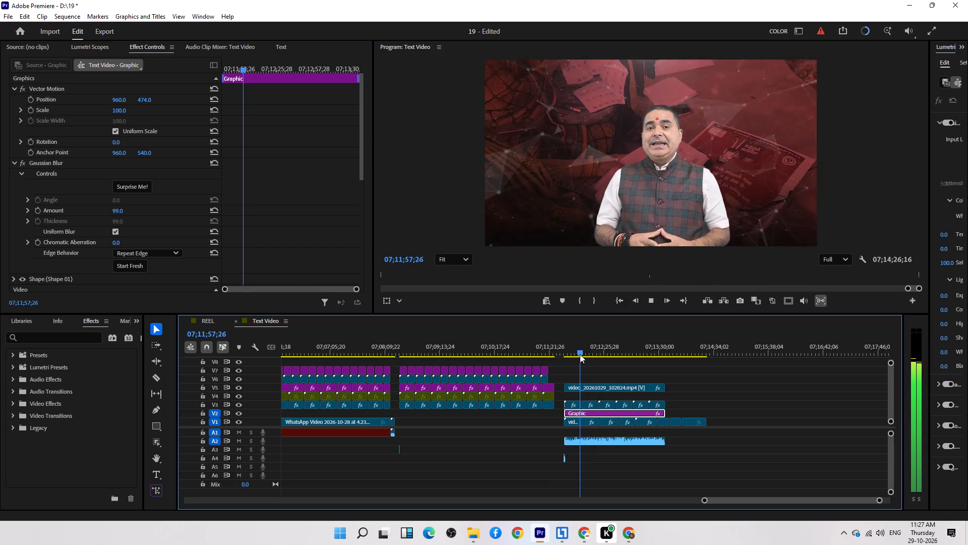
{"action": "key", "text": "space"}
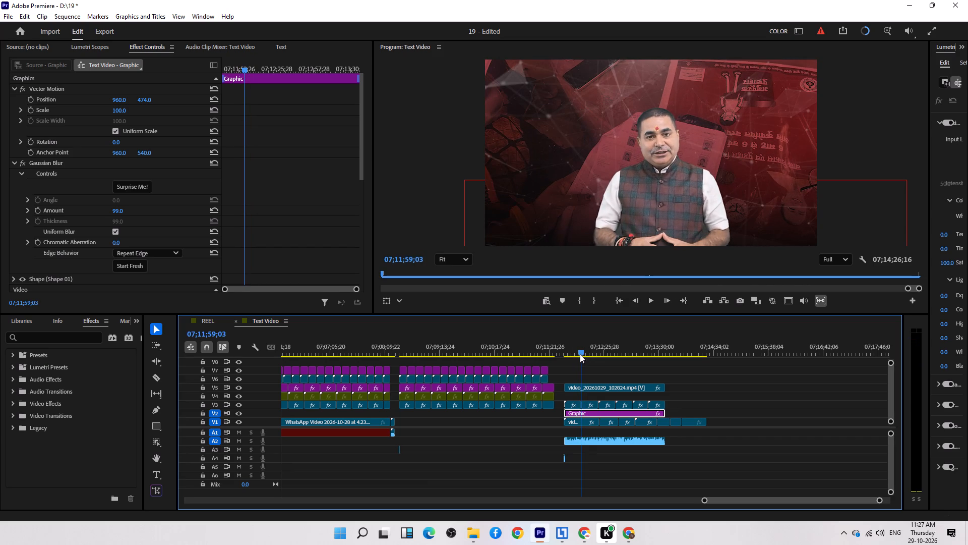
Place the Yogi Adityanath Election Text Graphics template from Downloads on V6 at 07;11;59;03, above the presenter clip, and preview it.
{"action": "left_click", "coordinate": [479, 533]}
{"action": "left_click", "coordinate": [133, 141]}
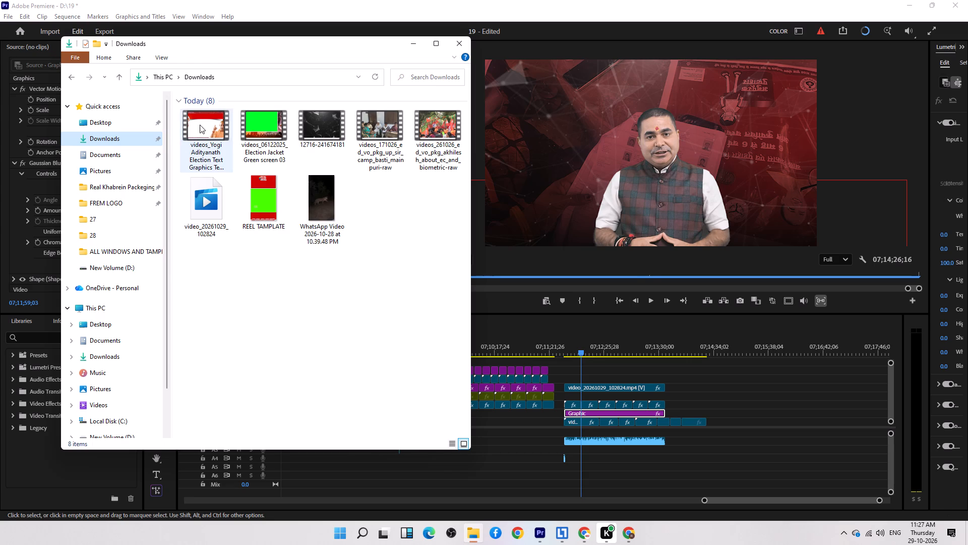
{"action": "left_click_drag", "start_coordinate": [200, 124], "coordinate": [579, 377]}
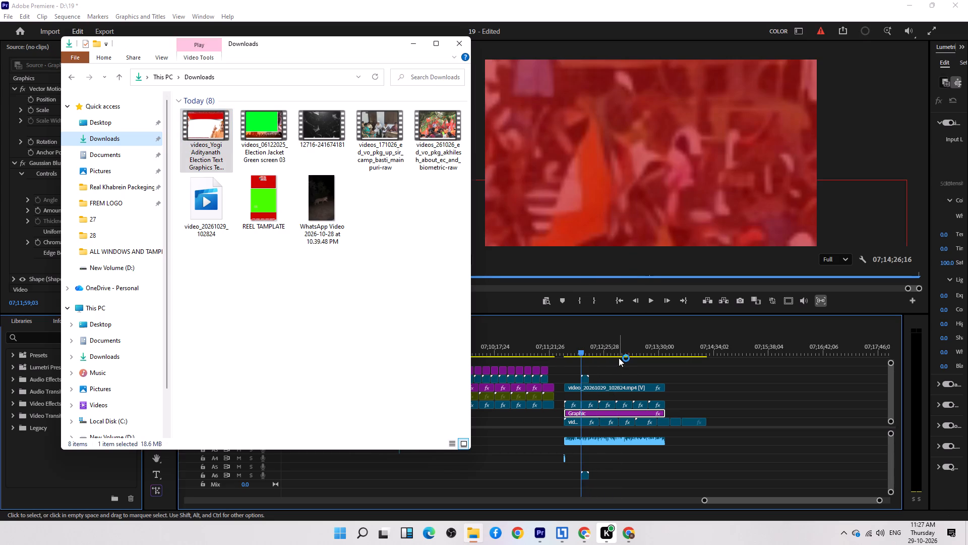
{"action": "left_click", "coordinate": [617, 365]}
{"action": "key", "text": "space"}
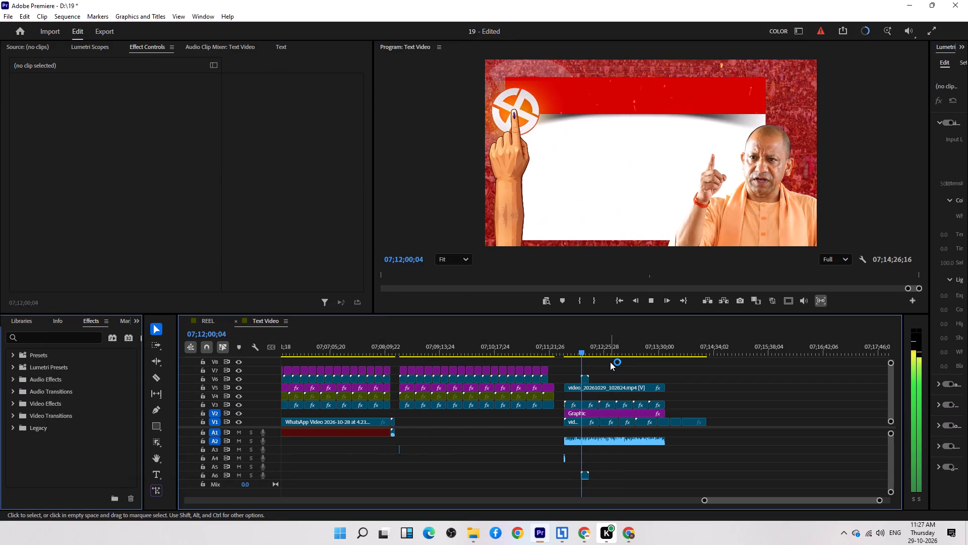
{"action": "key", "text": "space"}
Switch to Chrome and read through the ChatGPT conversation about expected 2027 Uttar Pradesh assembly election seats.
{"action": "left_click", "coordinate": [587, 532]}
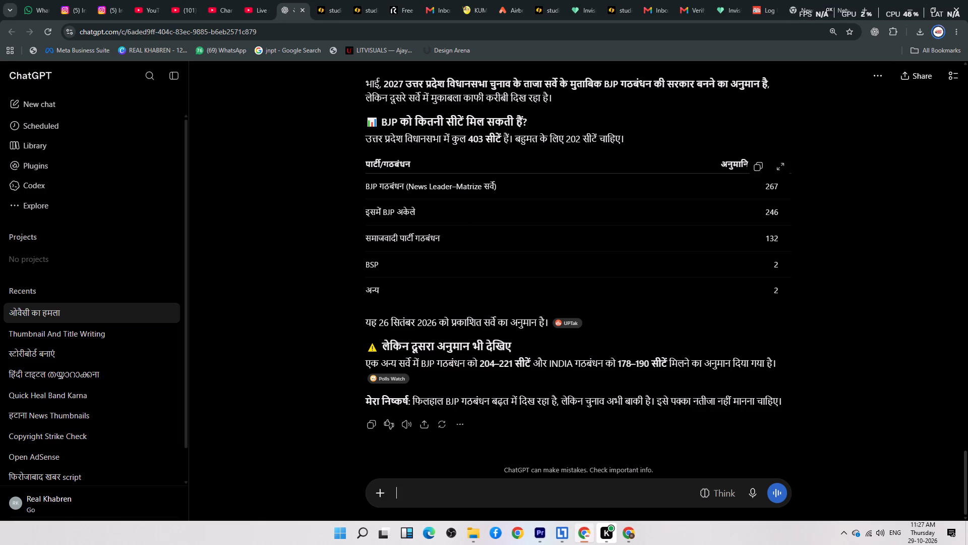
{"action": "scroll", "coordinate": [400, 232], "scroll_direction": "up", "scroll_amount": 4}
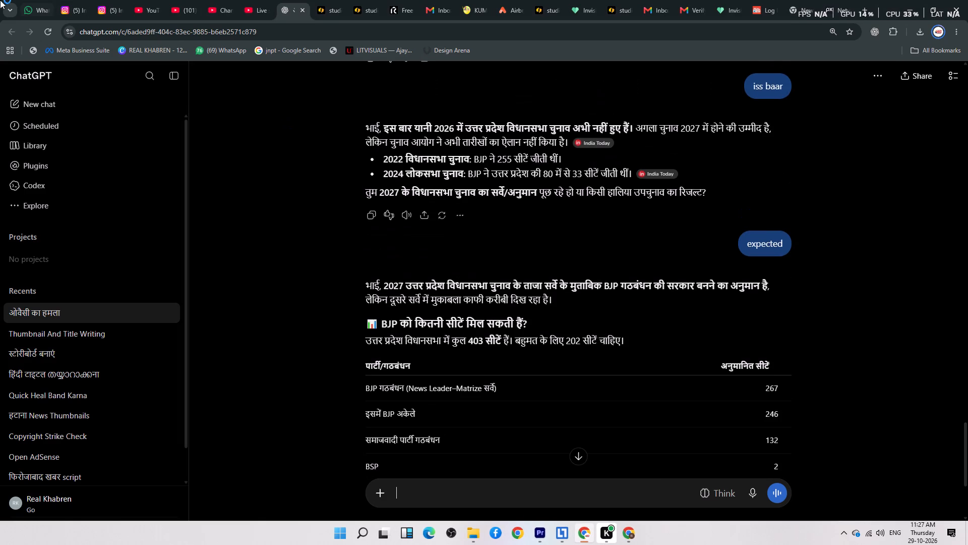